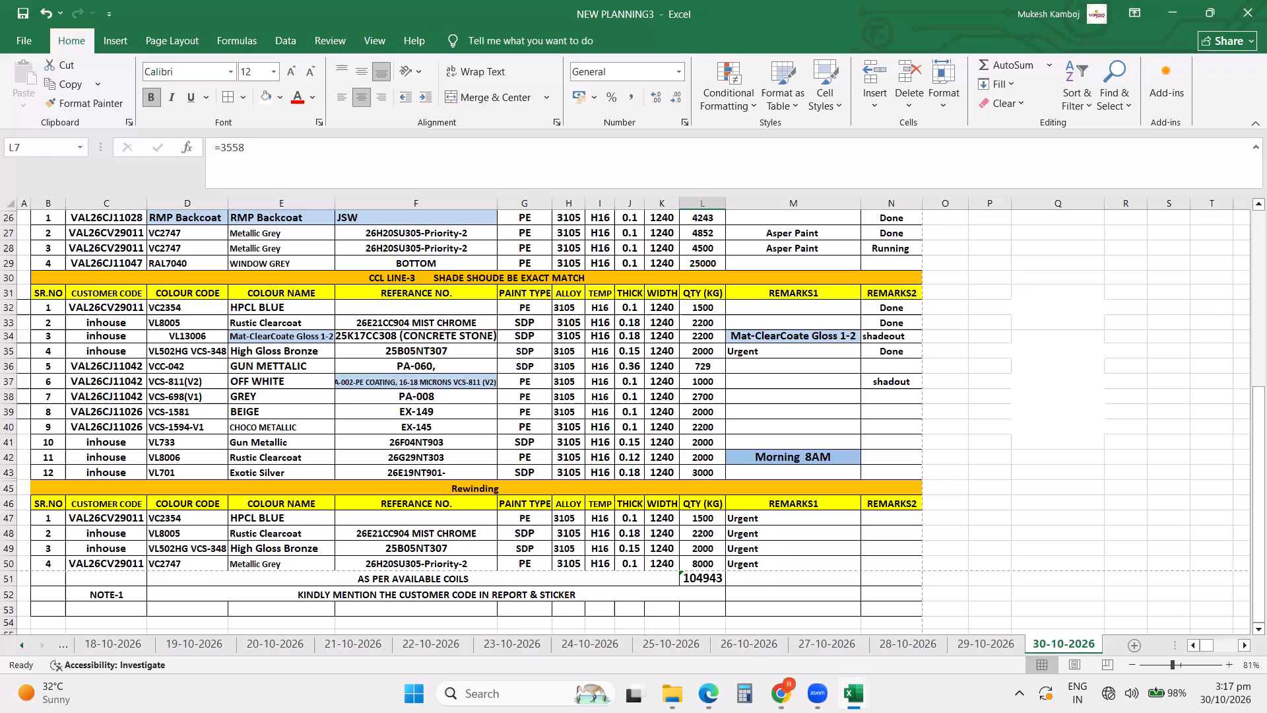
# Delete the rows marked Done from the PT LINE, CCL LINE-1 and CCL LINE-2 sections of the 30-10-2026 sheet.
pyautogui.scroll(20, 1113, 192)
pyautogui.scroll(7, 1113, 192)
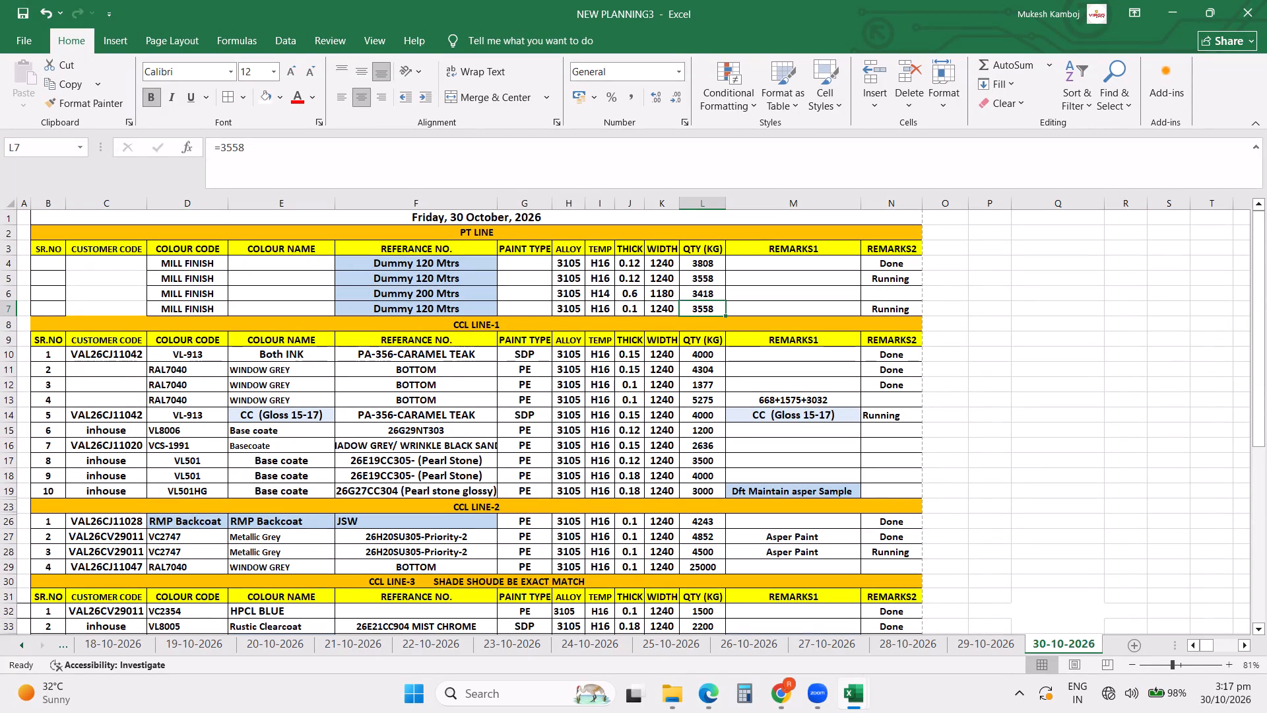
pyautogui.click(7, 266)
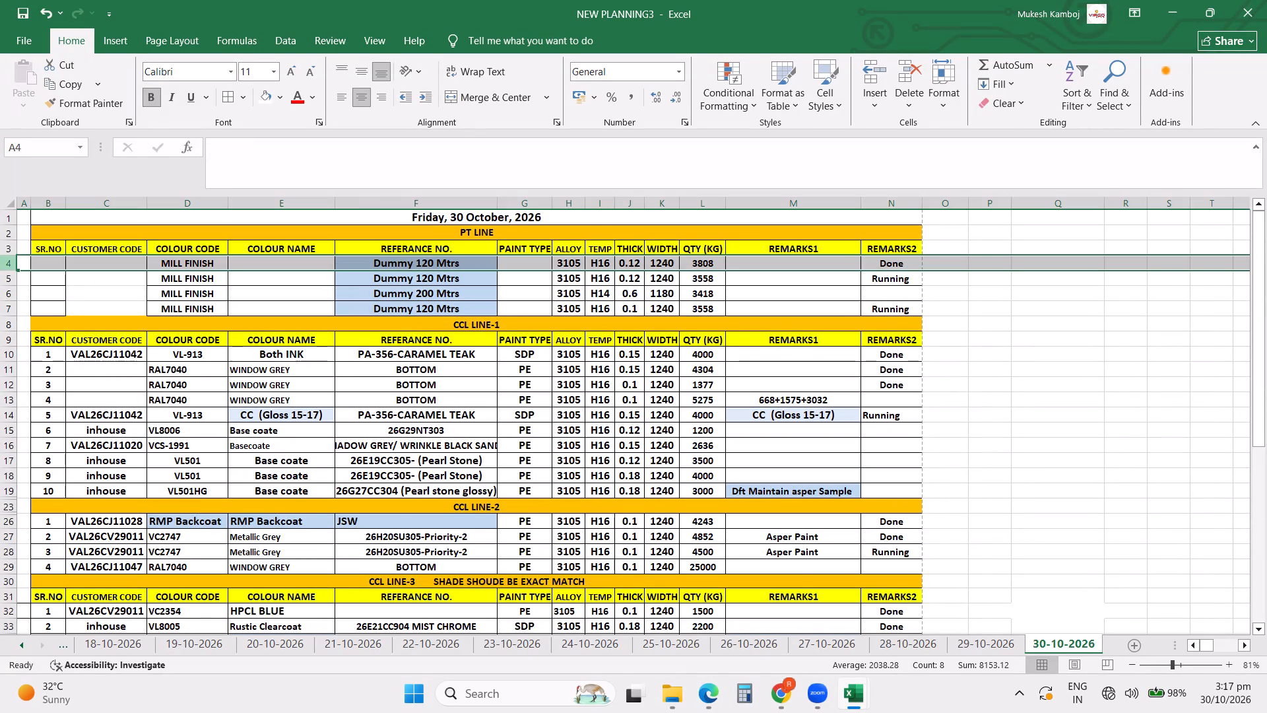
pyautogui.hotkey('ctrl', '-')
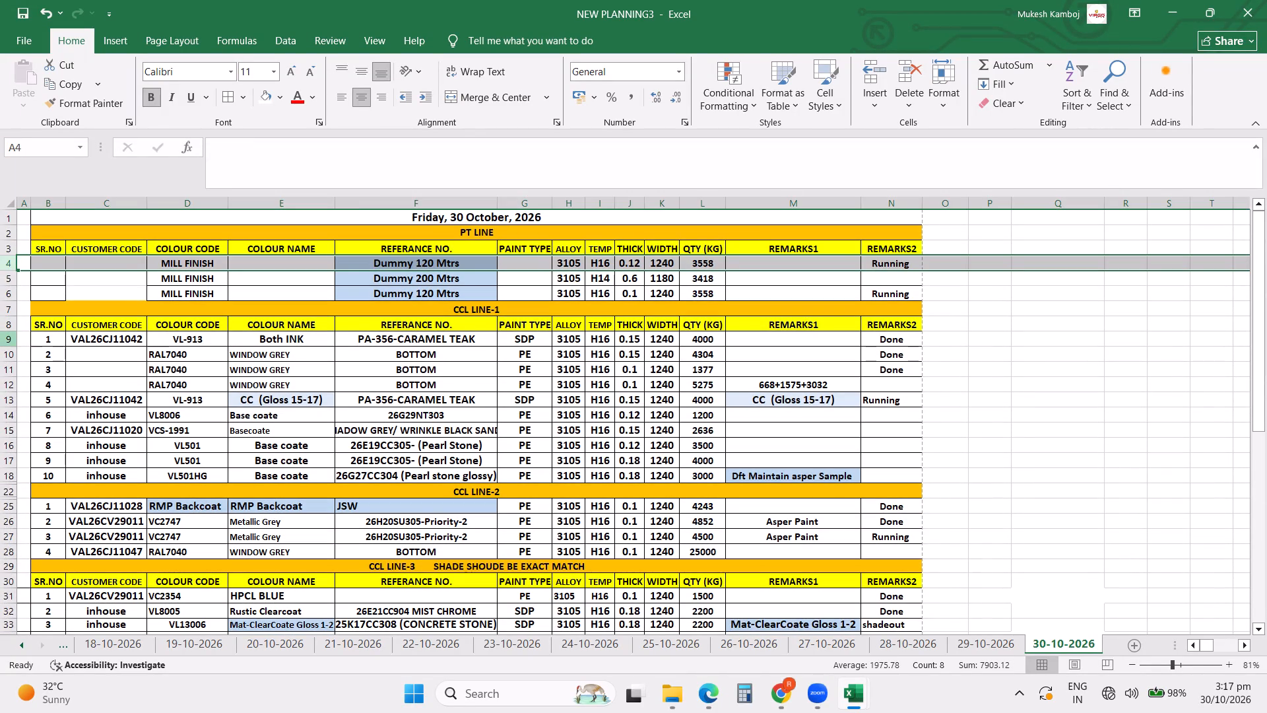
pyautogui.moveTo(9, 340); pyautogui.dragTo(11, 370)
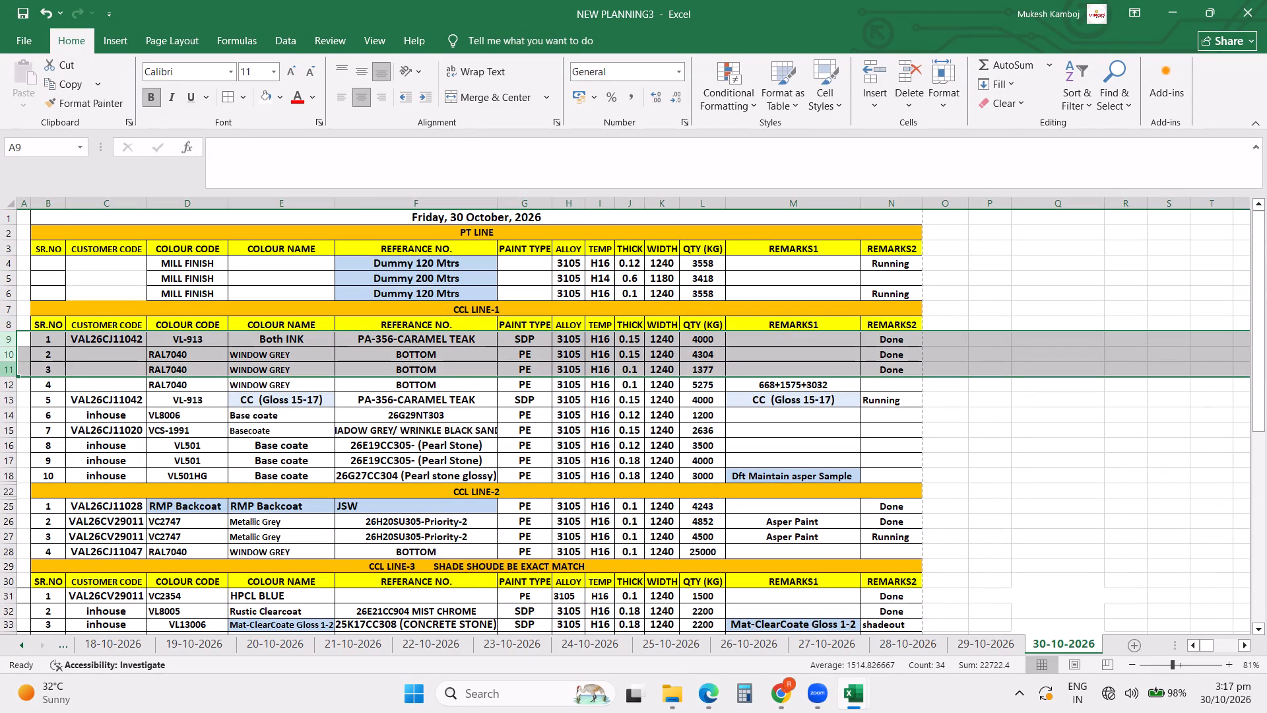
pyautogui.hotkey('ctrl', '-')
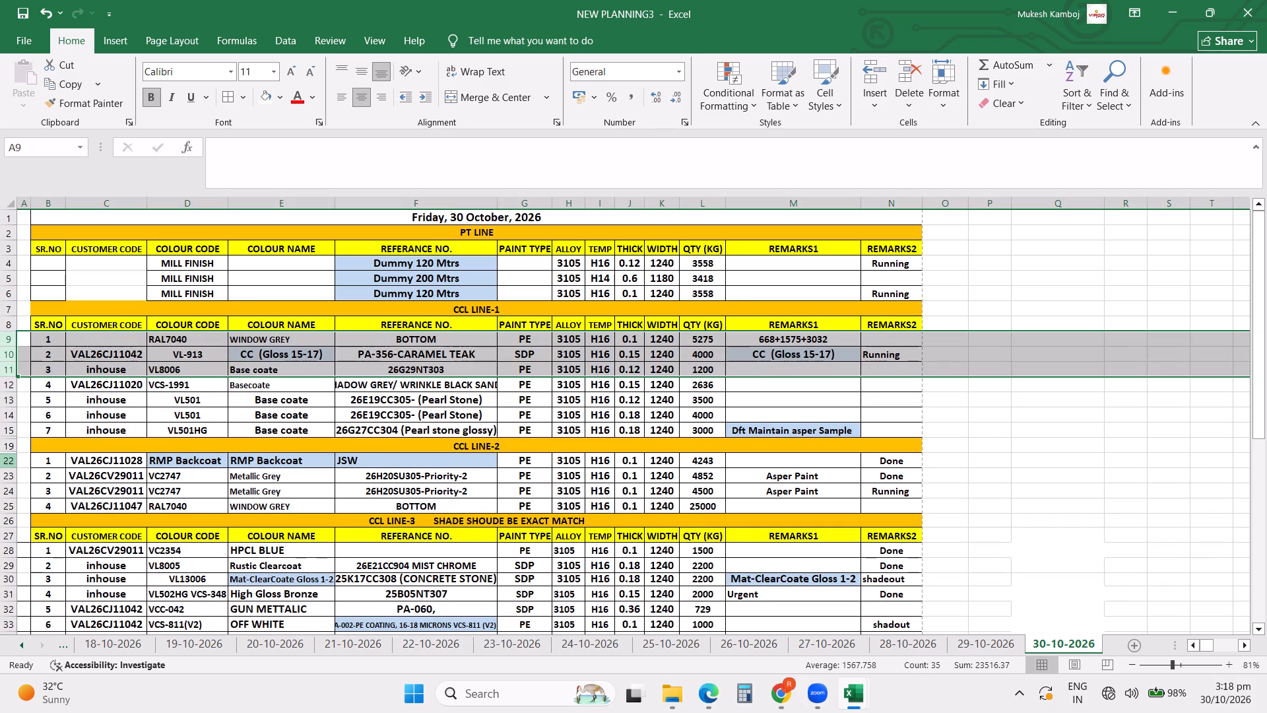
pyautogui.moveTo(3, 459); pyautogui.dragTo(1, 477)
pyautogui.hotkey('ctrl', '-')
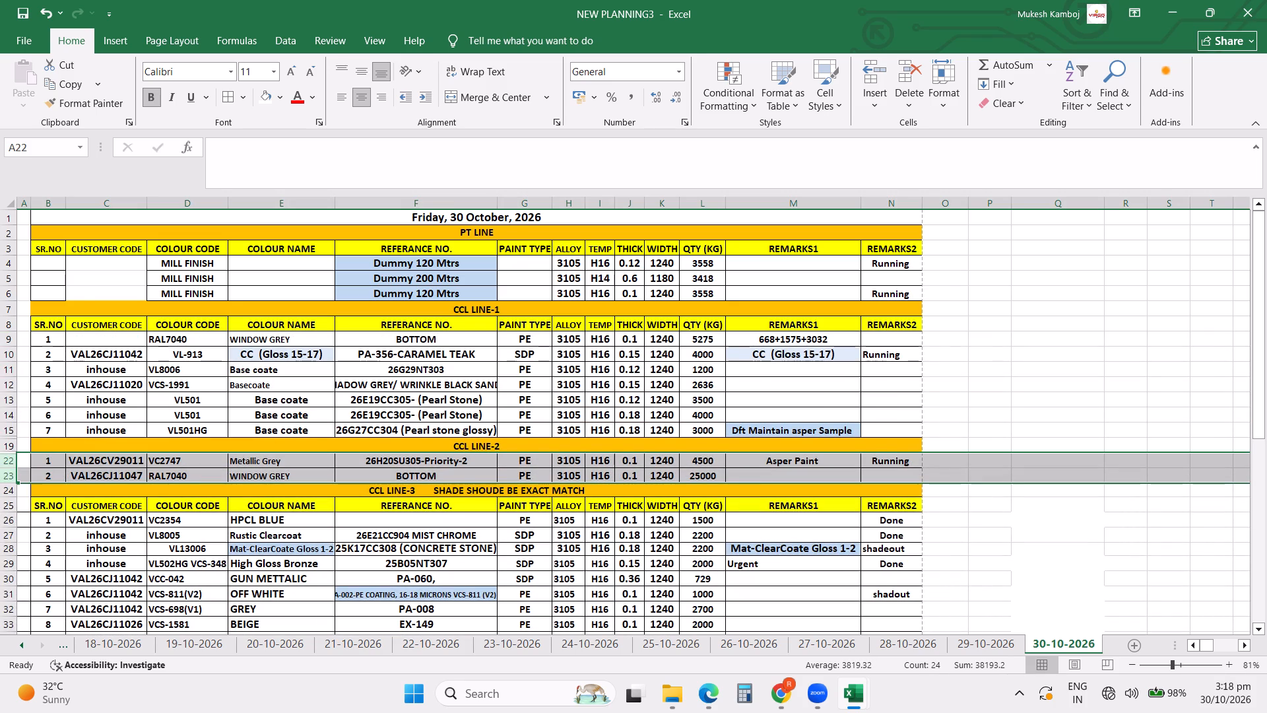
# Insert a row above RAL7040 in CCL LINE-2 and copy the second yellow primer entry's colour-to-paint-type cells from sheet 28-10-2026 into it.
pyautogui.click(10, 475)
pyautogui.hotkey('ctrl', 'shift', '=')
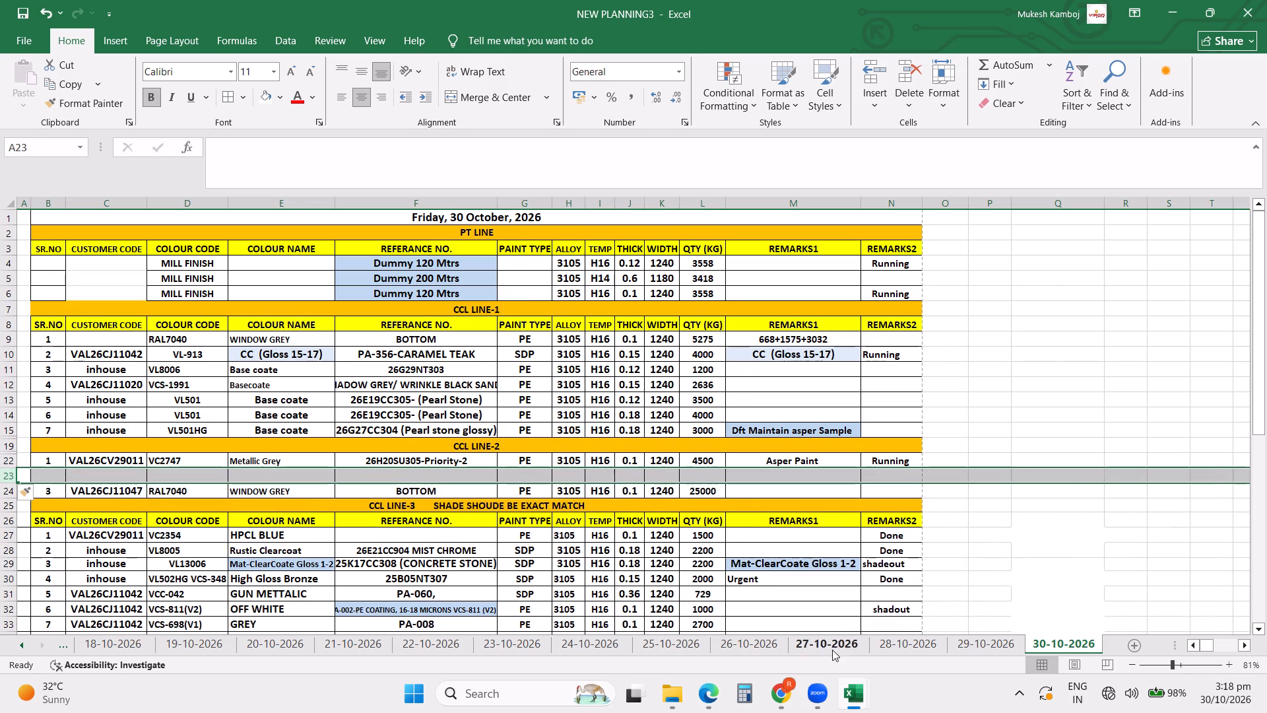
pyautogui.click(905, 641)
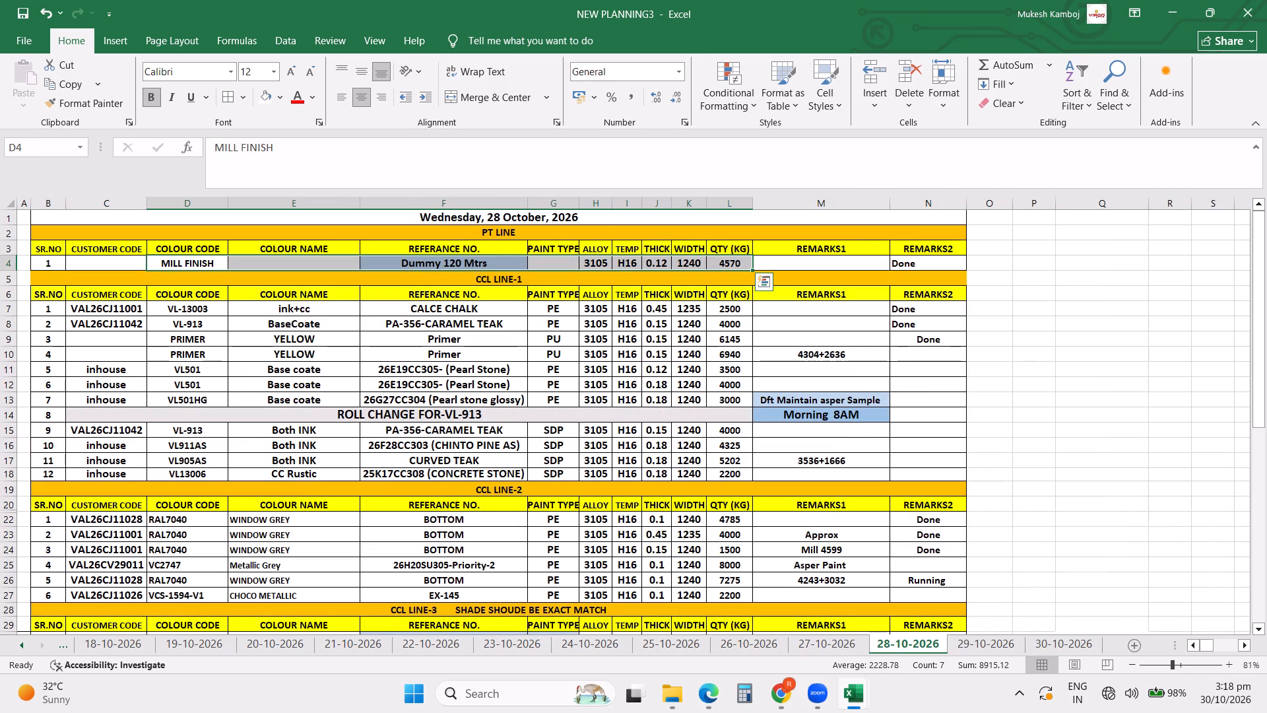
pyautogui.moveTo(209, 356); pyautogui.dragTo(529, 356)
pyautogui.hotkey('ctrl', 'c')
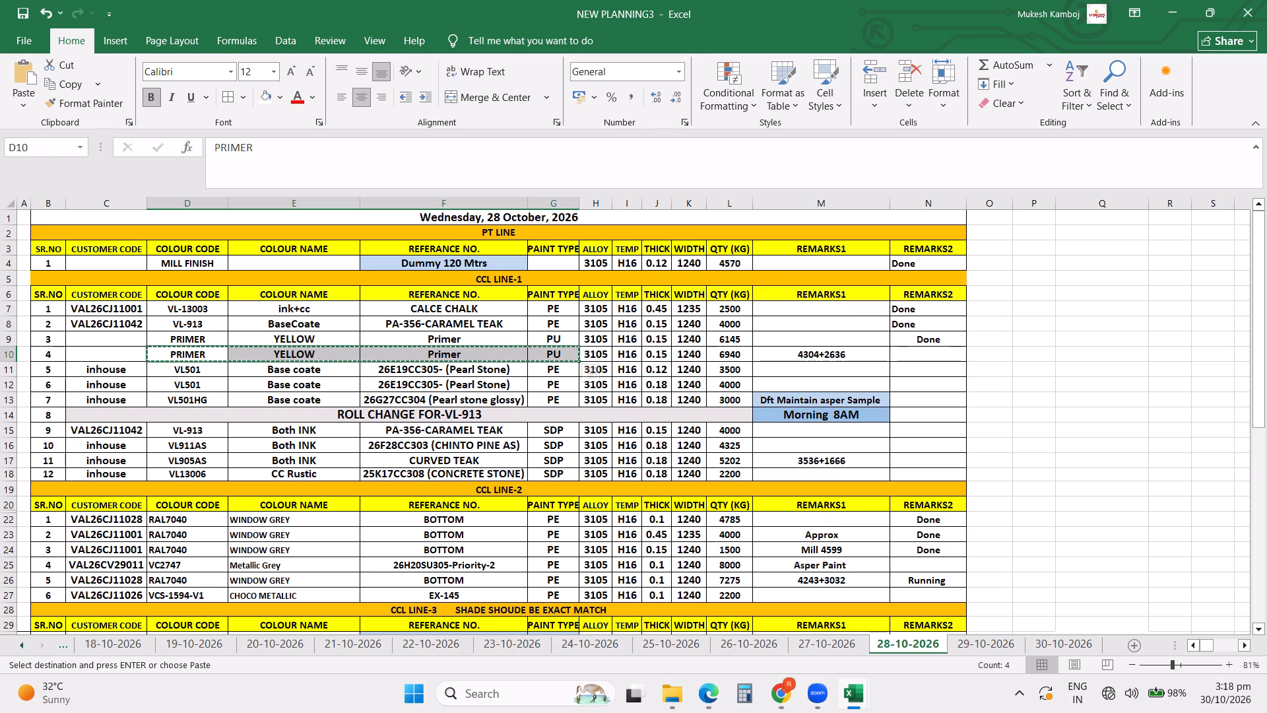
pyautogui.click(1047, 646)
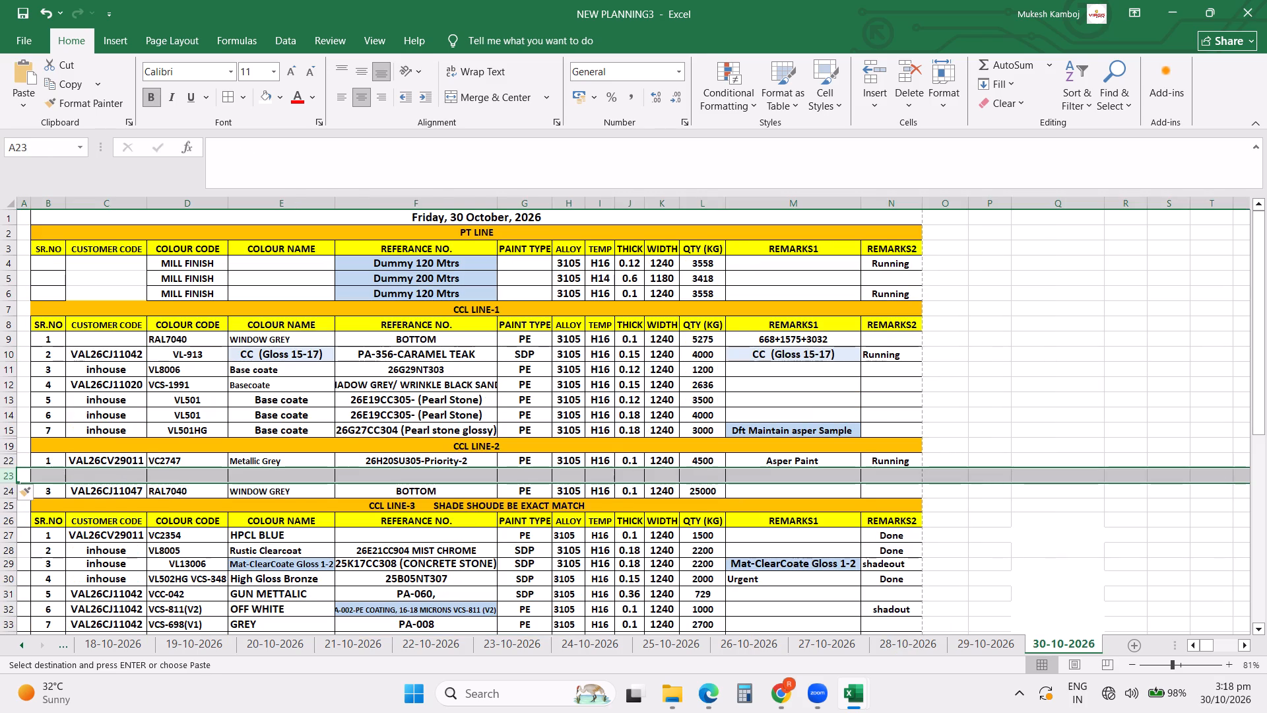
pyautogui.click(170, 477)
pyautogui.hotkey('ctrl', 'v')
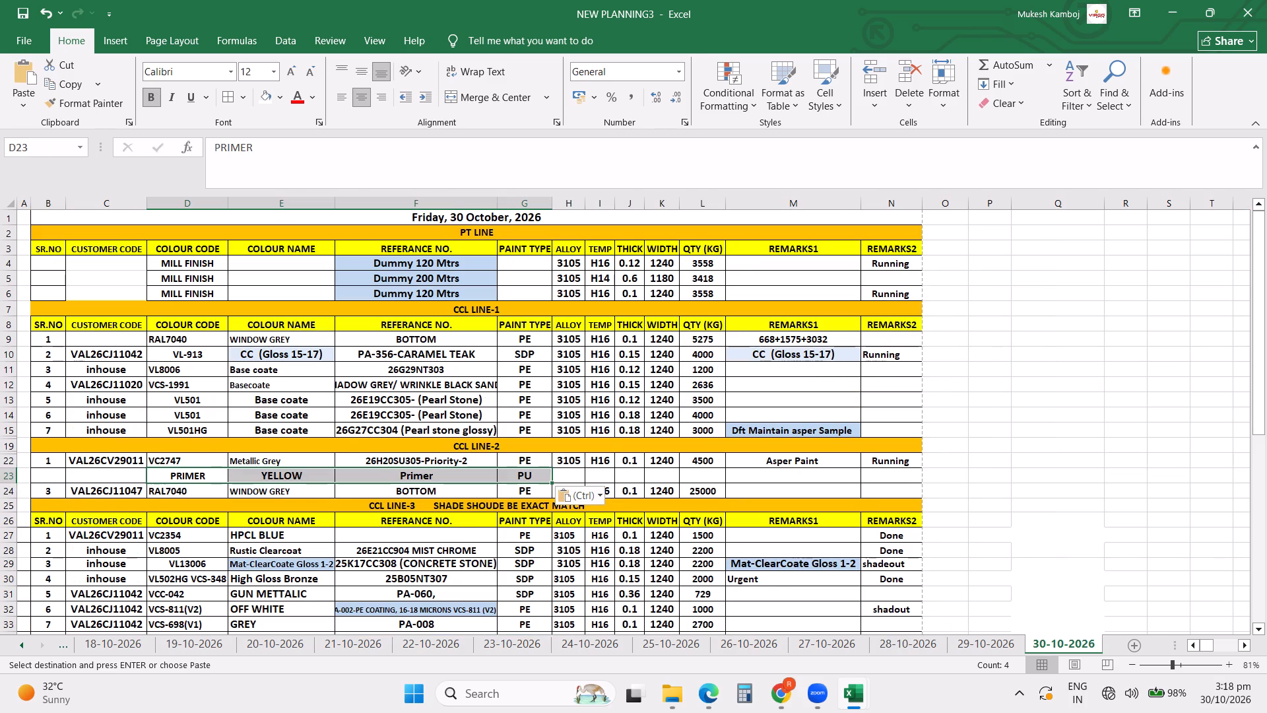
# Set both the colour name and the paint type of the new primer row to PVDF.
pyautogui.click(269, 477)
pyautogui.write('PCDF')
pyautogui.press('BackSpace')
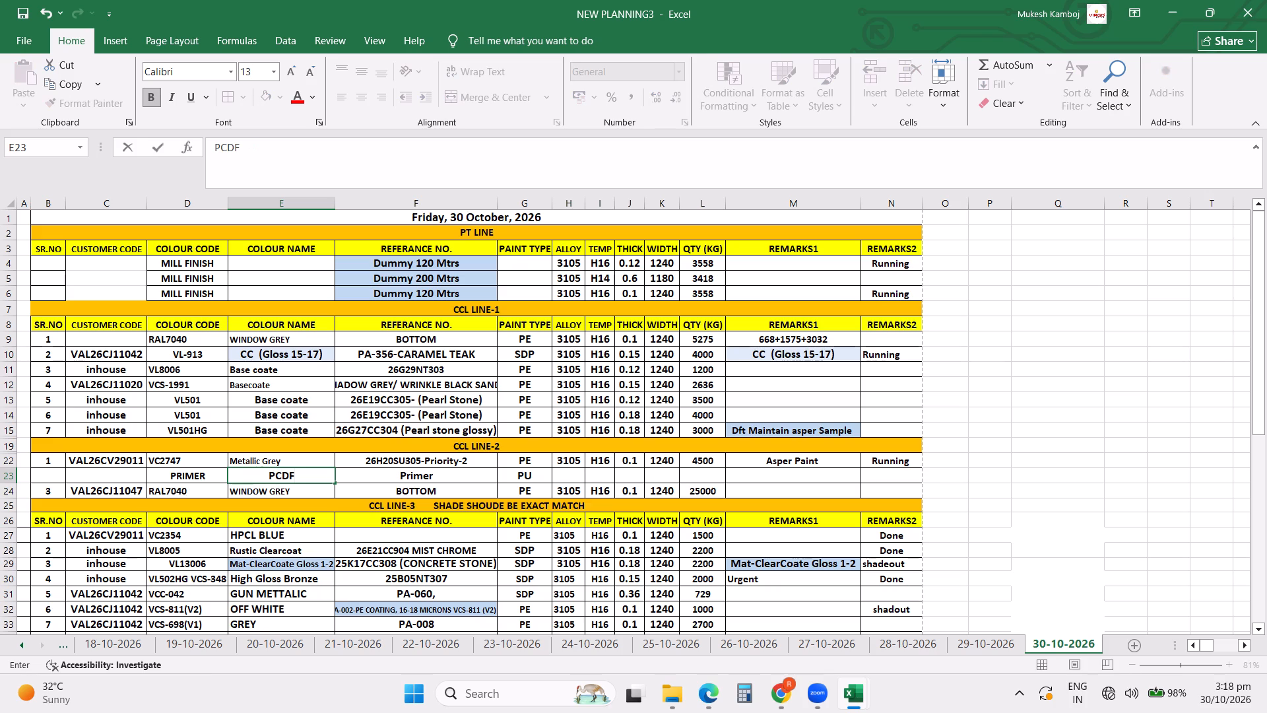
pyautogui.press('BackSpace')
pyautogui.press('BackSpace')
pyautogui.write('VDF')
pyautogui.press('Right')
pyautogui.press('Left')
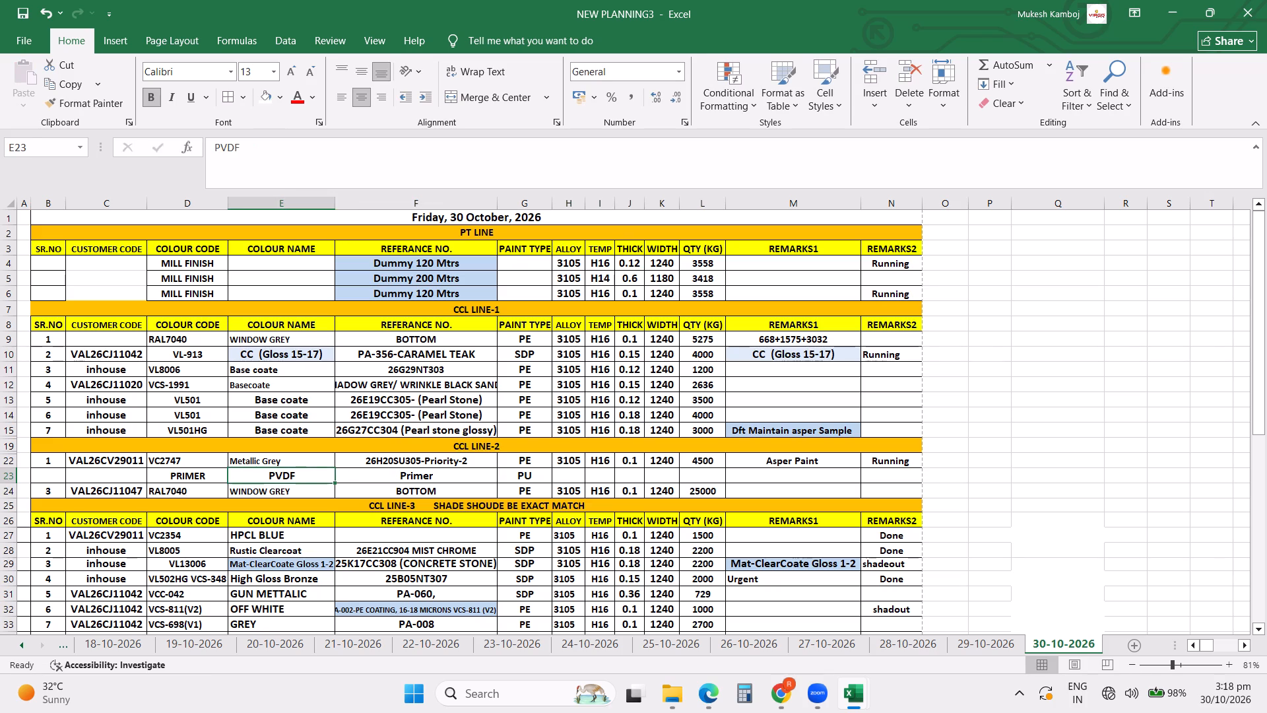
pyautogui.hotkey('ctrl', 'c')
pyautogui.press('Right')
pyautogui.press('Right')
pyautogui.hotkey('ctrl', 'v')
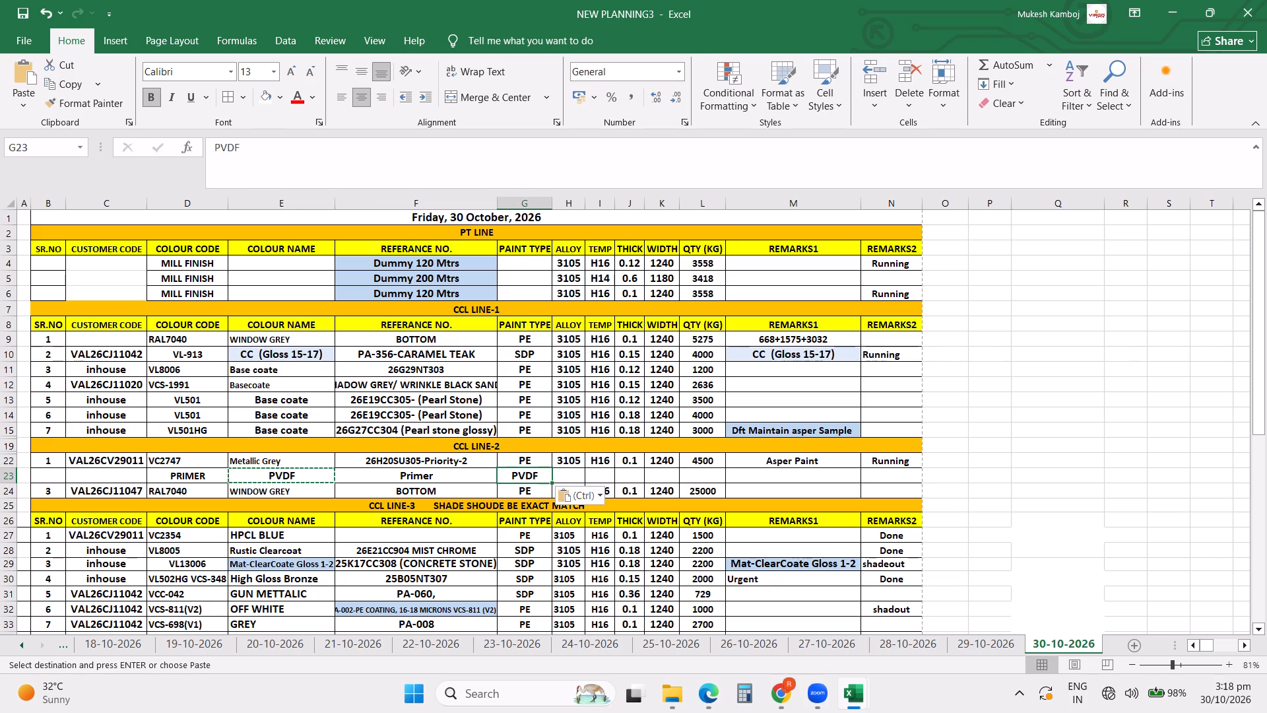
# Complete the PVDF primer row with alloy 3105, temper H16, thickness 0.43, width 1260 and quantity 4111.
pyautogui.press('Right')
pyautogui.hotkey('ctrl', 'd')
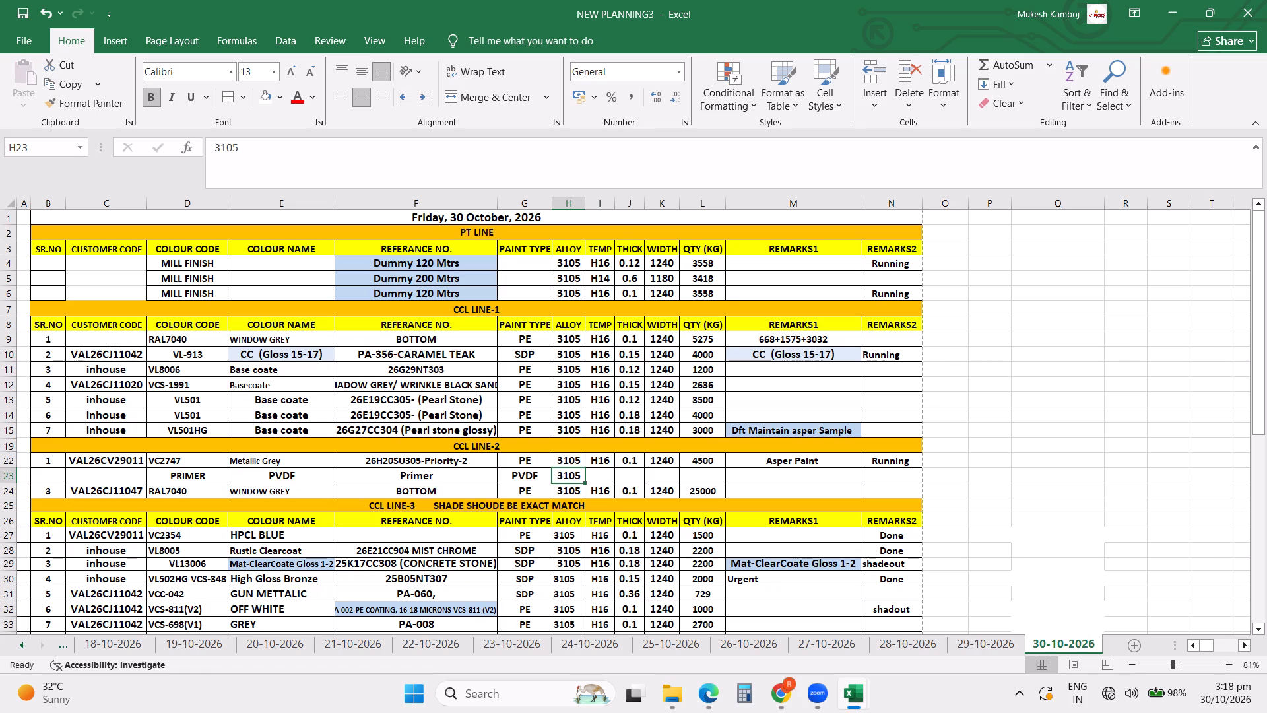
pyautogui.hotkey('ctrl', 'd')
pyautogui.press('Right')
pyautogui.hotkey('ctrl', 'd')
pyautogui.press('Right')
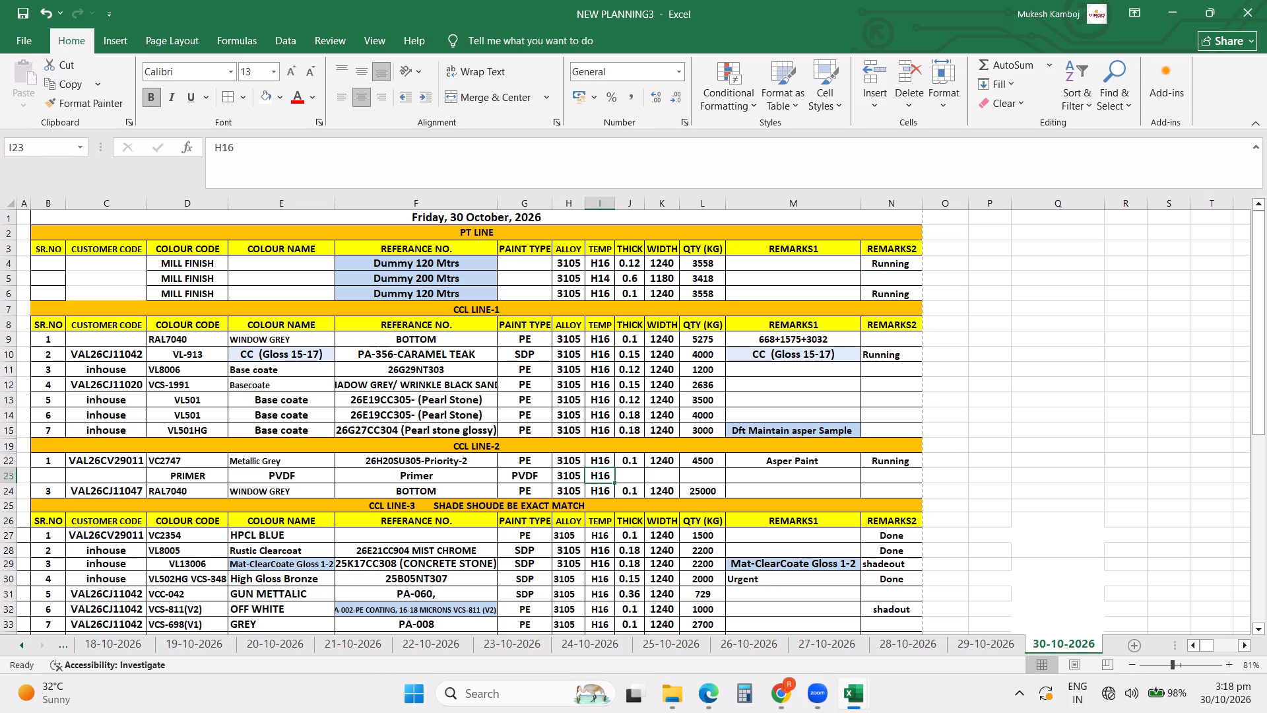
pyautogui.write('.43')
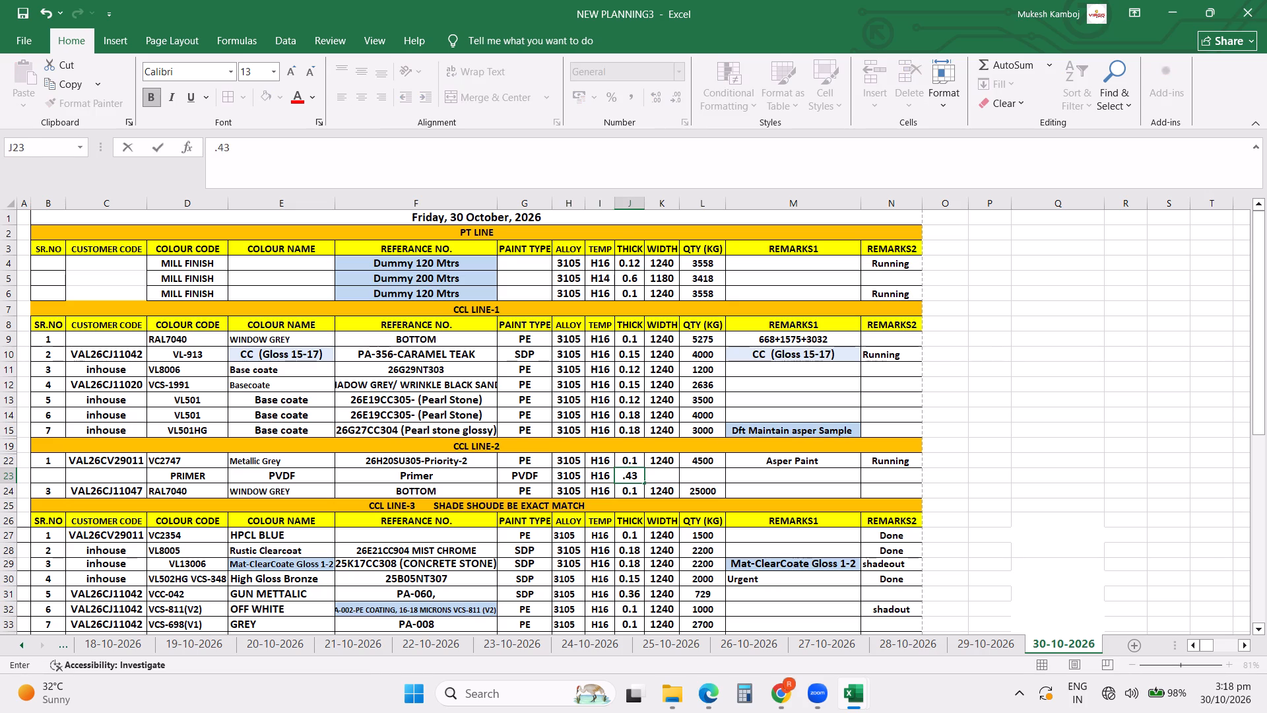
pyautogui.press('Right')
pyautogui.write('1260')
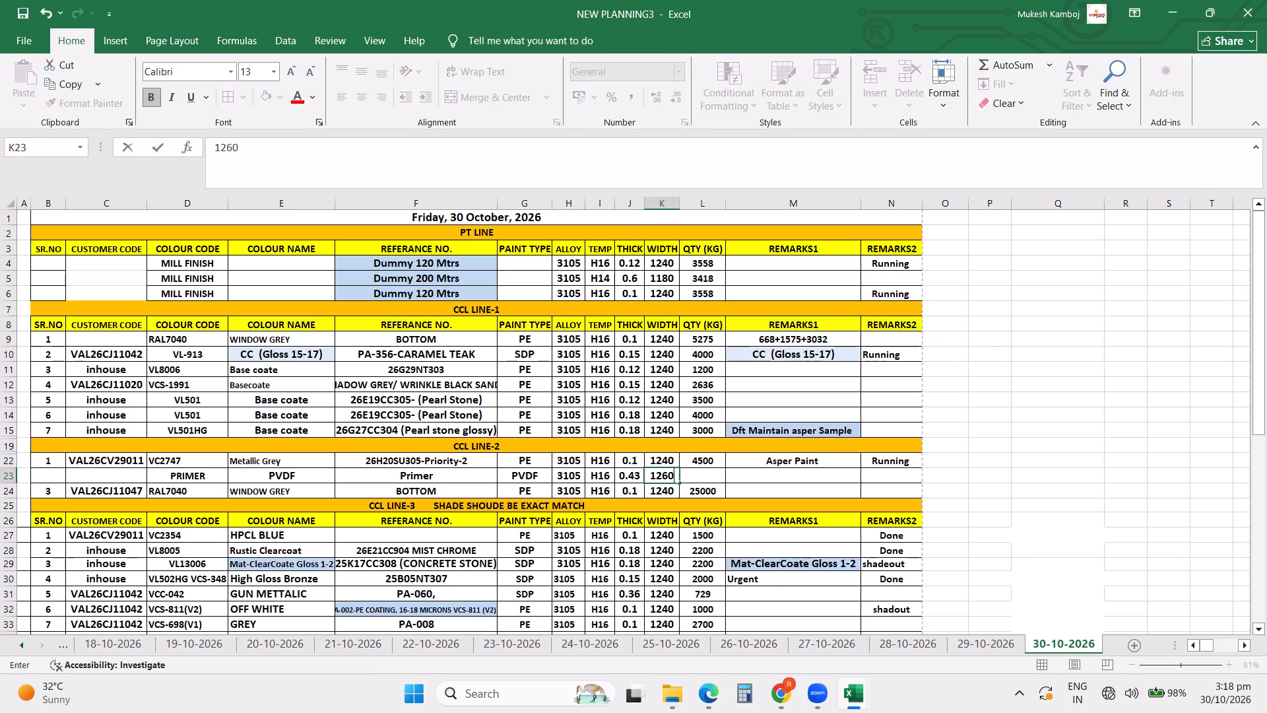
pyautogui.press('Right')
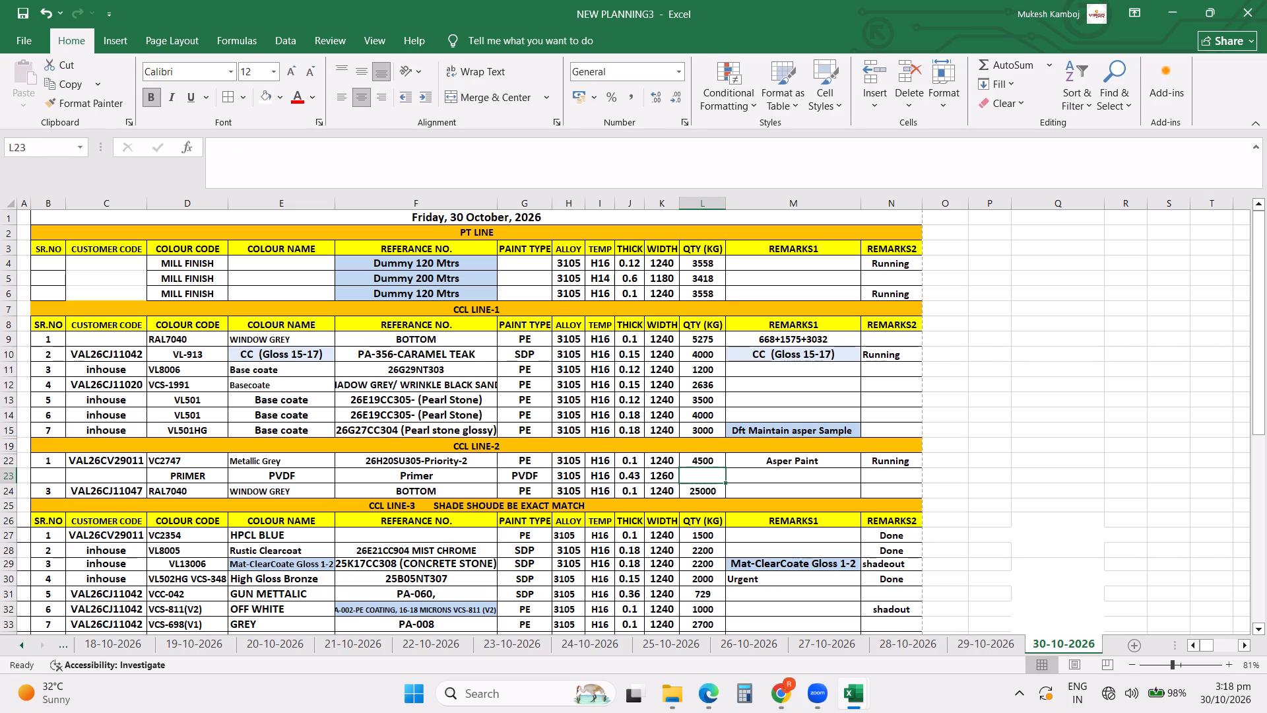
pyautogui.click(855, 702)
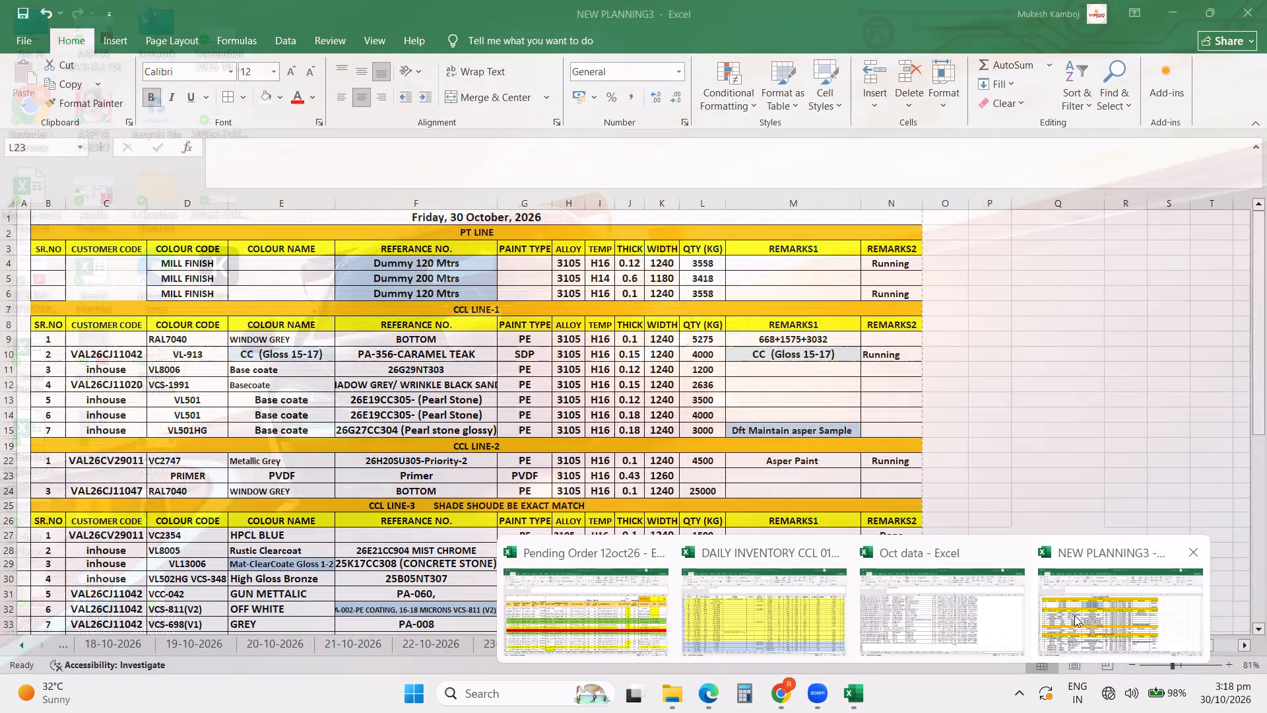
pyautogui.click(1074, 615)
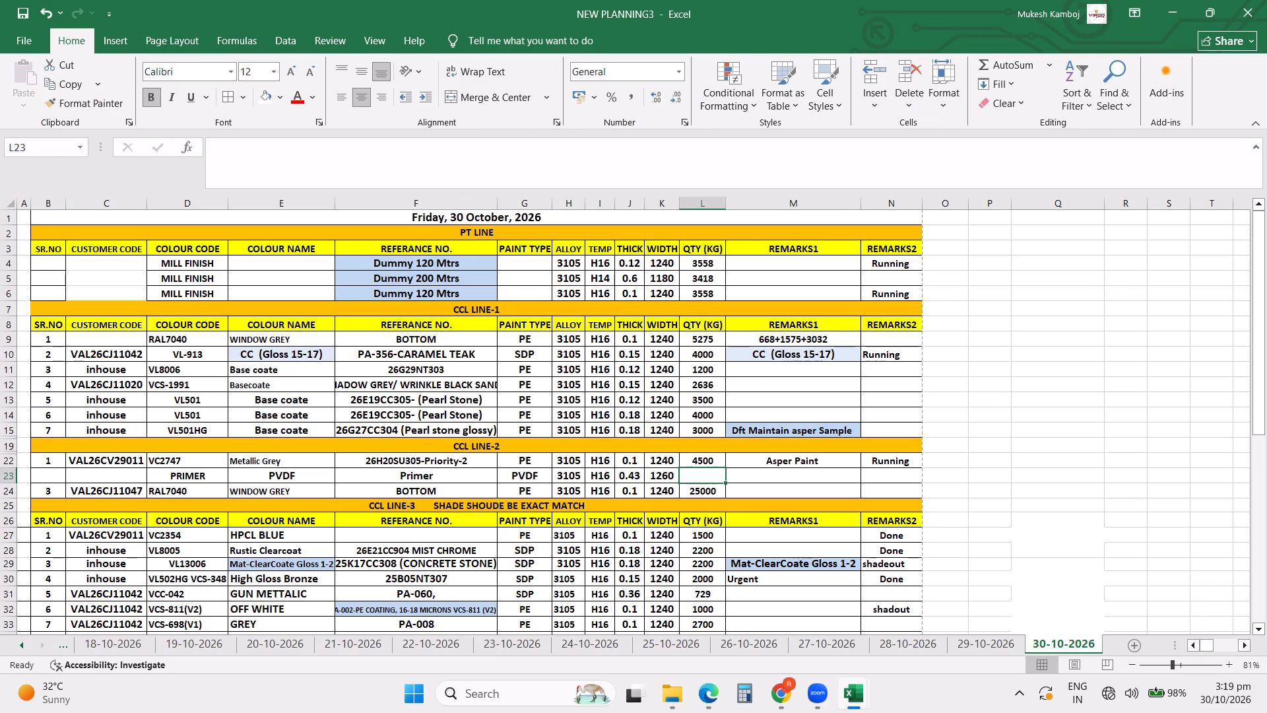
pyautogui.write('4111')
pyautogui.press('Return')
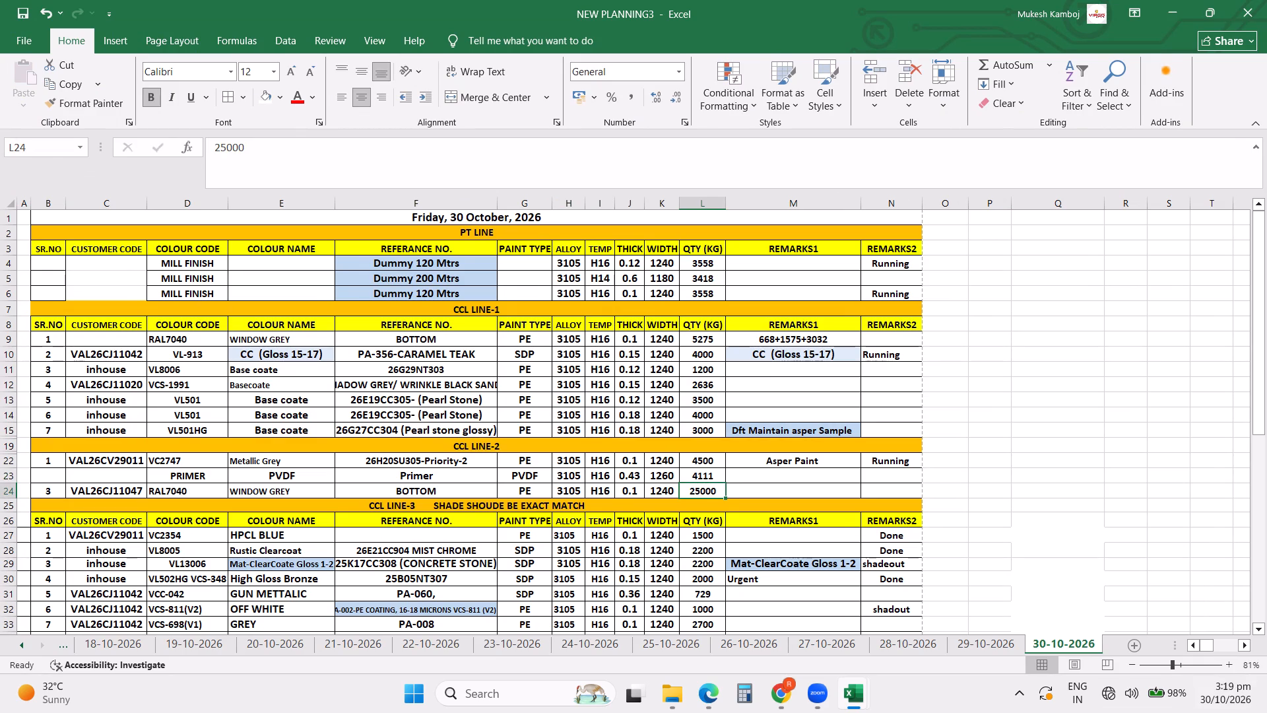
# Fill the serial number formula down through the CCL LINE-2 rows and save the workbook.
pyautogui.click(49, 463)
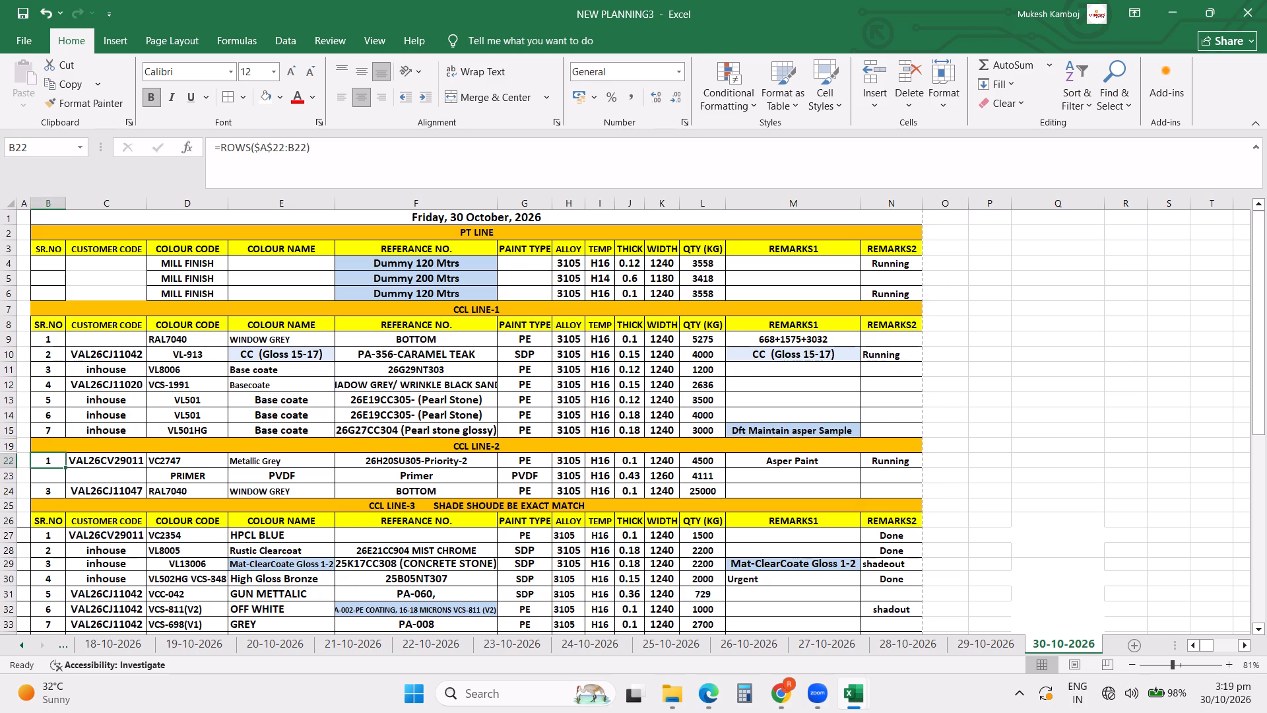
pyautogui.moveTo(67, 469); pyautogui.dragTo(63, 496)
pyautogui.click(122, 481)
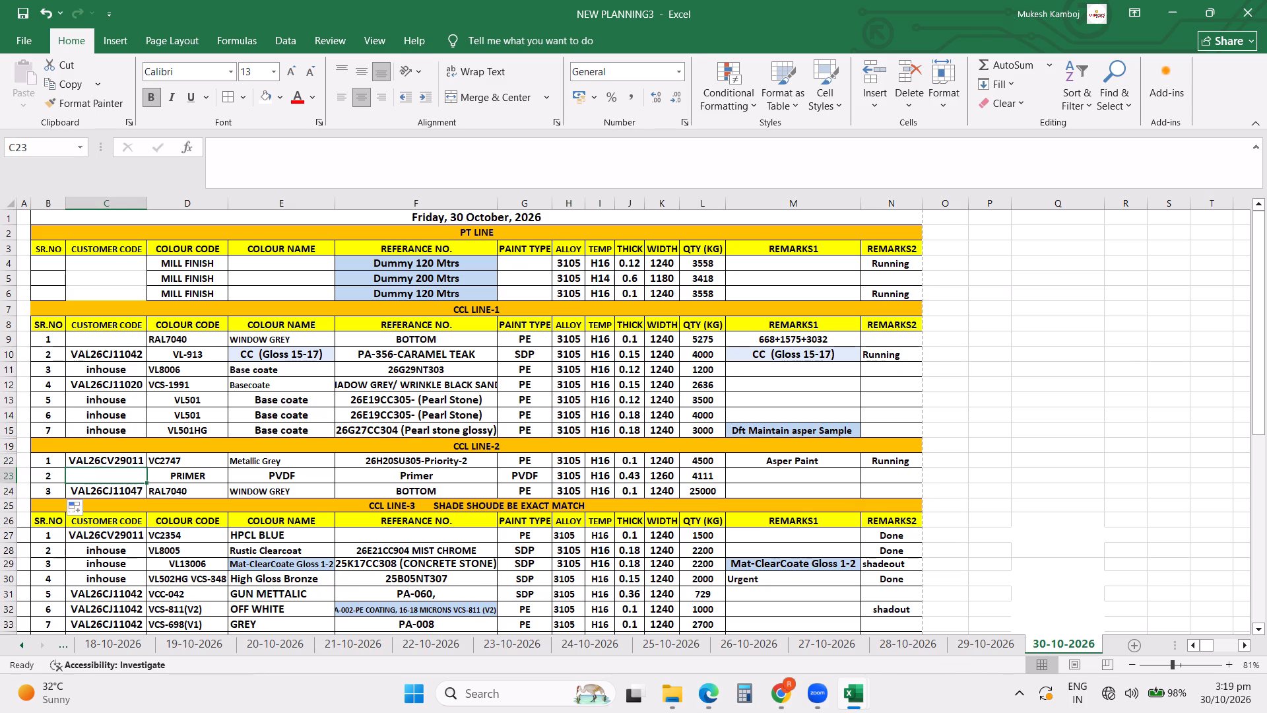
pyautogui.click(753, 486)
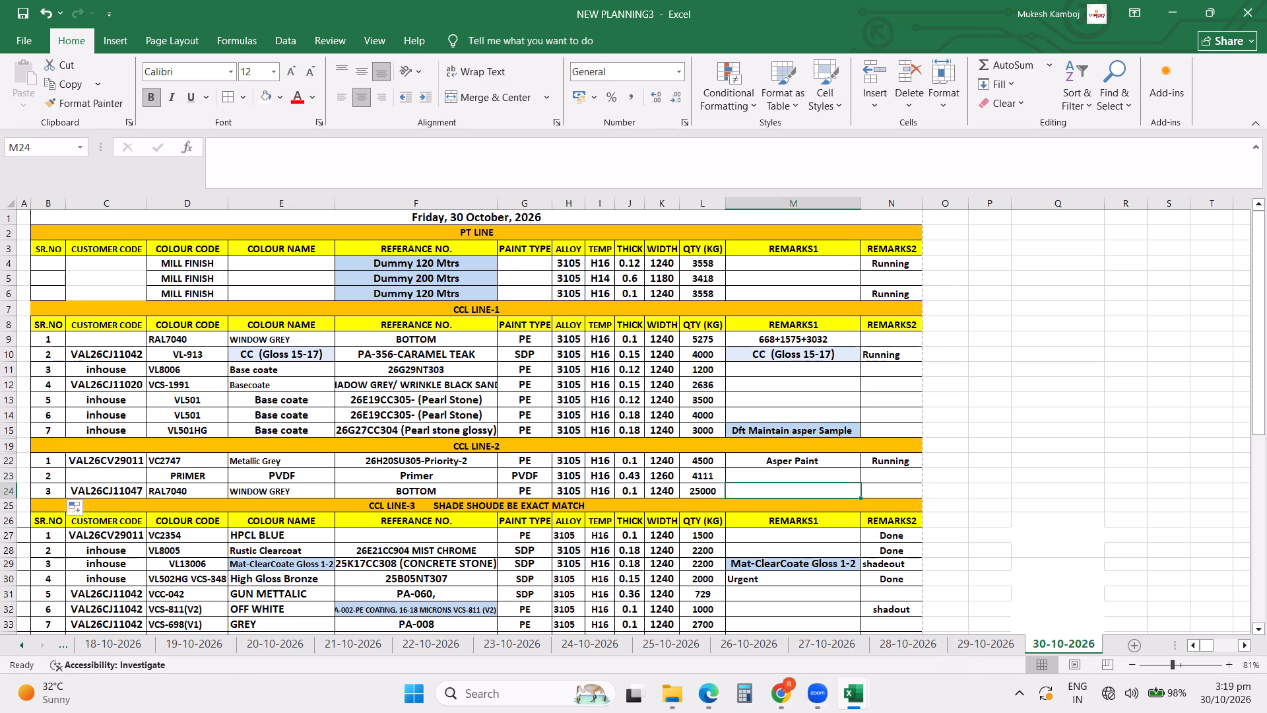
pyautogui.click(8, 491)
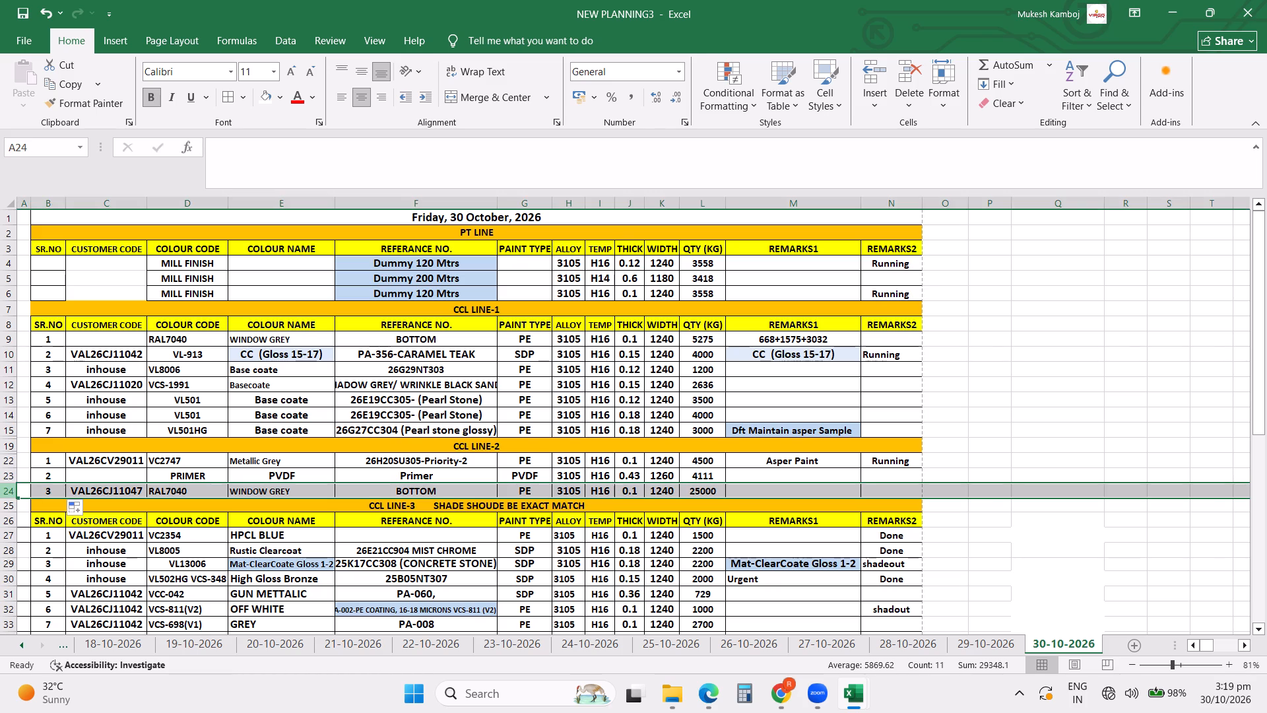
pyautogui.hotkey('ctrl', 's')
# Insert a row below the PVDF primer row in CCL LINE-2 and duplicate the primer entry into it.
pyautogui.hotkey('ctrl', 'd')
pyautogui.hotkey('ctrl', 'z')
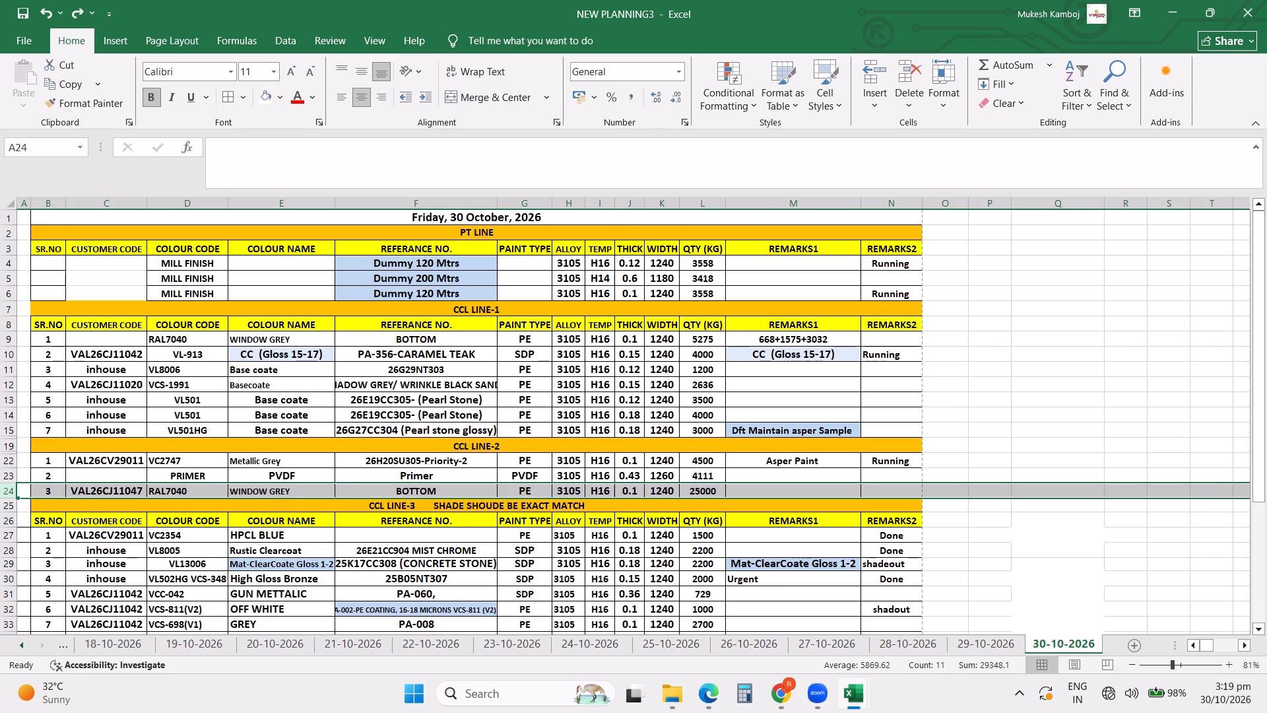
pyautogui.hotkey('ctrl', 'shift', '=')
pyautogui.keyDown('ctrl'); pyautogui.click(33, 472); pyautogui.keyUp('ctrl')
pyautogui.hotkey('ctrl', 'd')
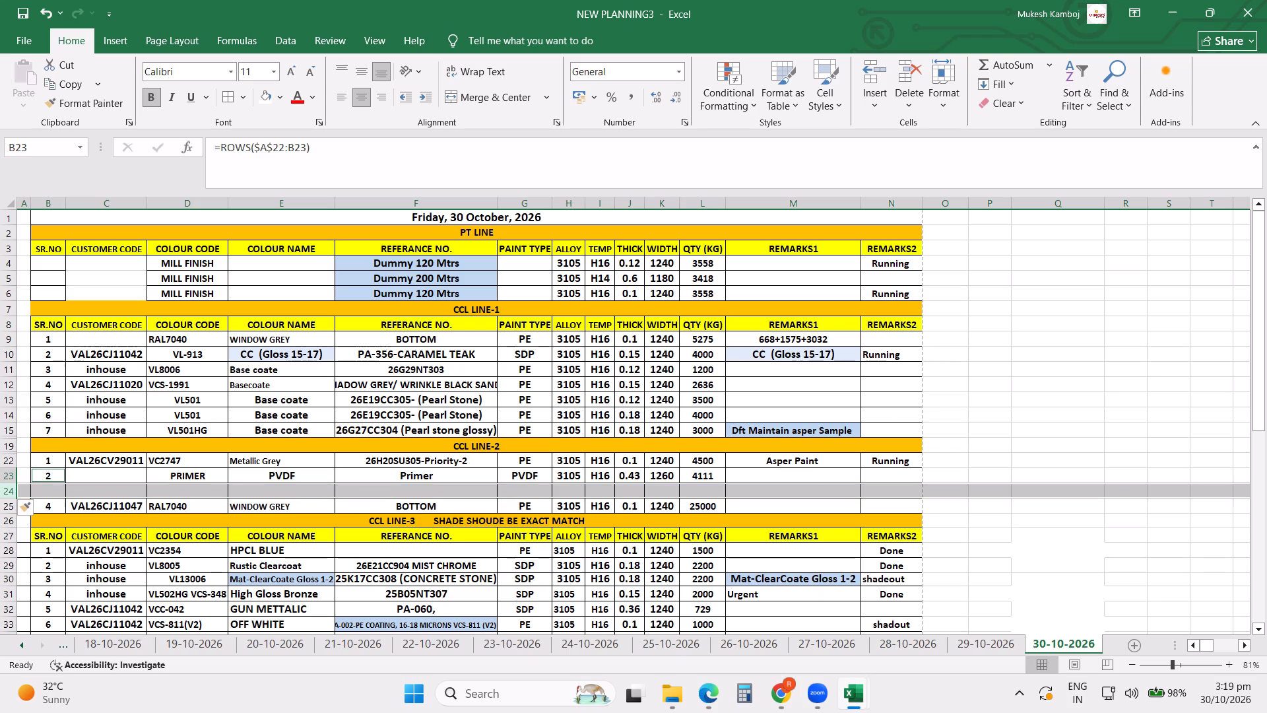
pyautogui.hotkey('ctrl', 'd')
pyautogui.click(276, 498)
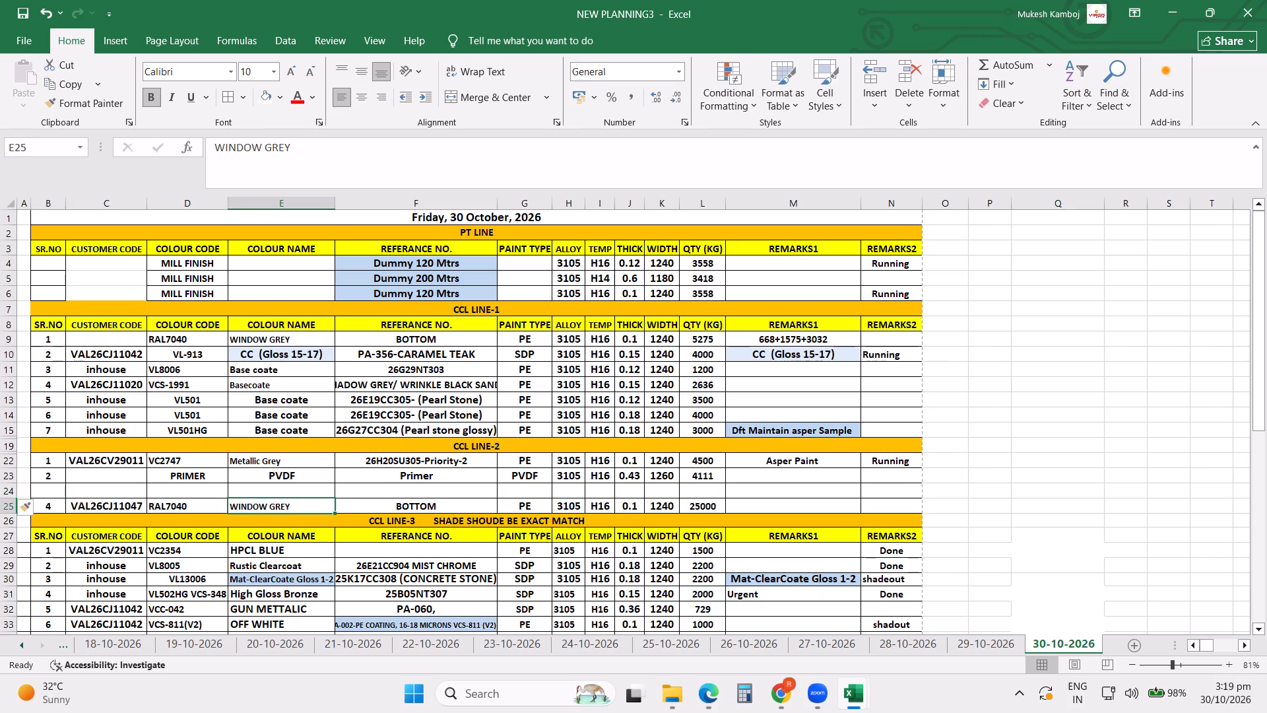
pyautogui.click(7, 489)
pyautogui.hotkey('ctrl', 'd')
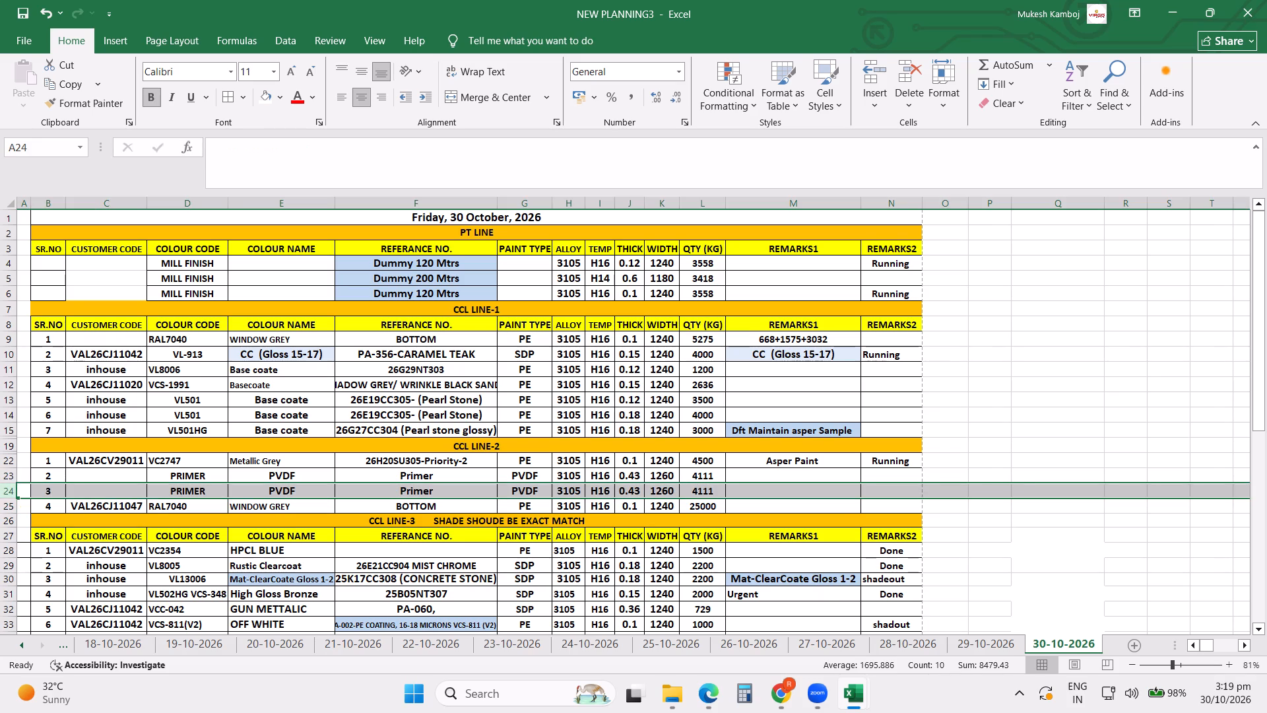
# Set the duplicated PVDF primer row to thickness 0.45, width 1510 and quantity 1200.
pyautogui.click(661, 492)
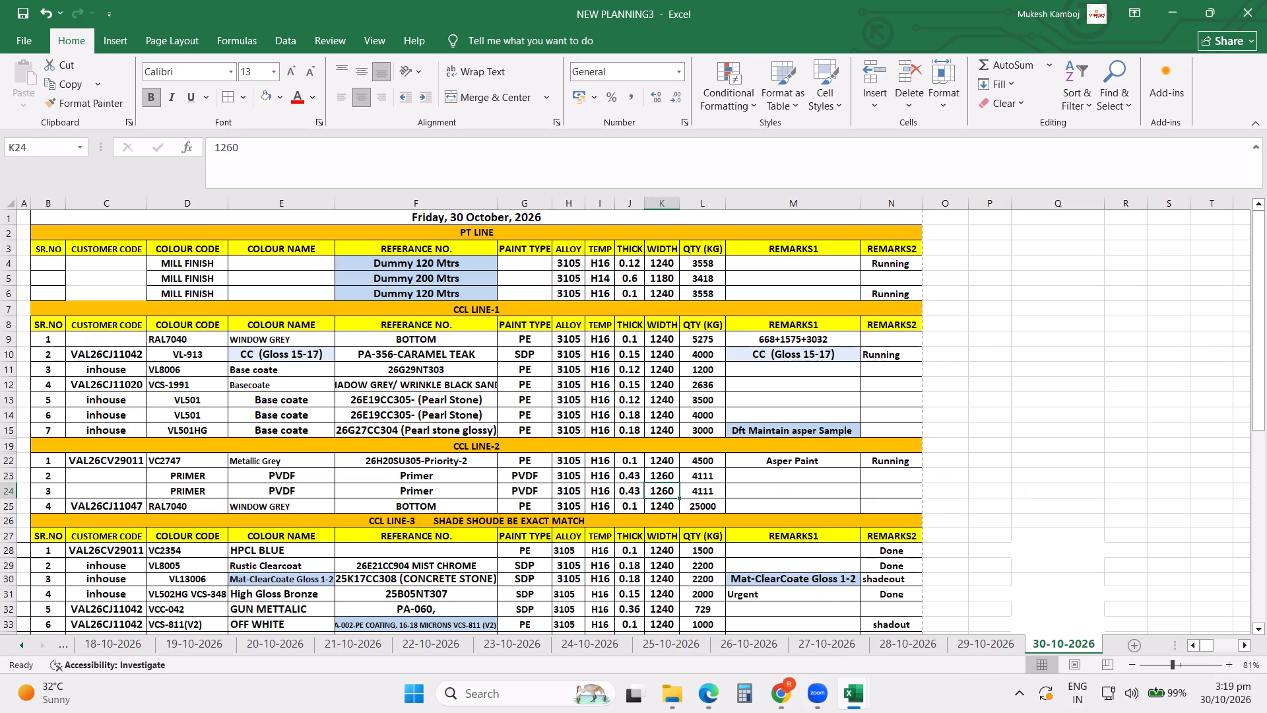
pyautogui.press('Left')
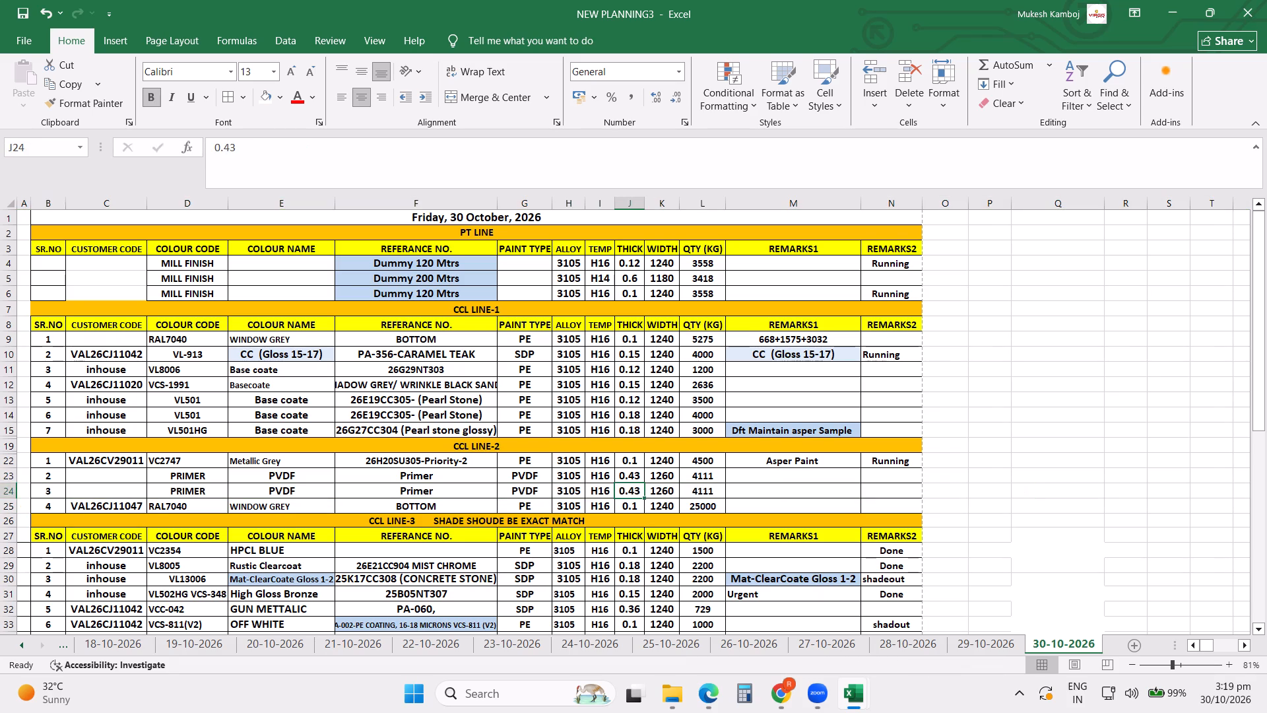
pyautogui.write('.45')
pyautogui.press('Right')
pyautogui.write('15')
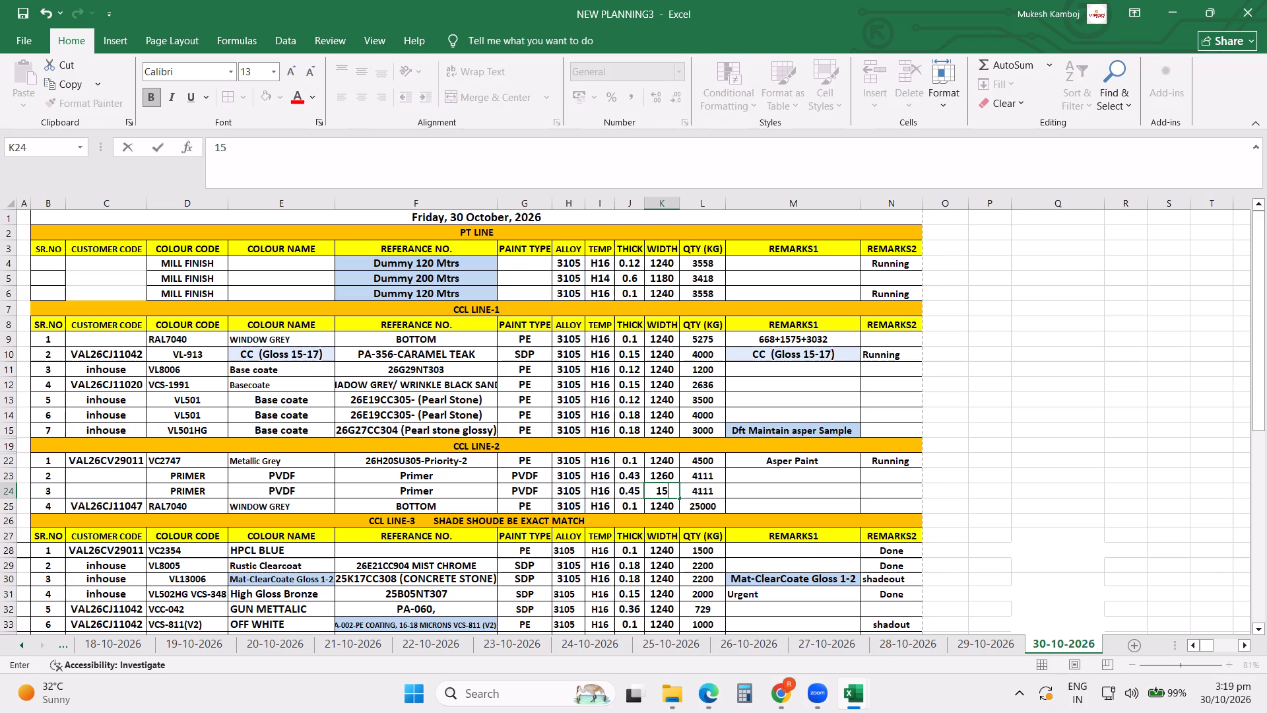
pyautogui.write('10')
pyautogui.press('Right')
pyautogui.write('1200')
pyautogui.press('Right')
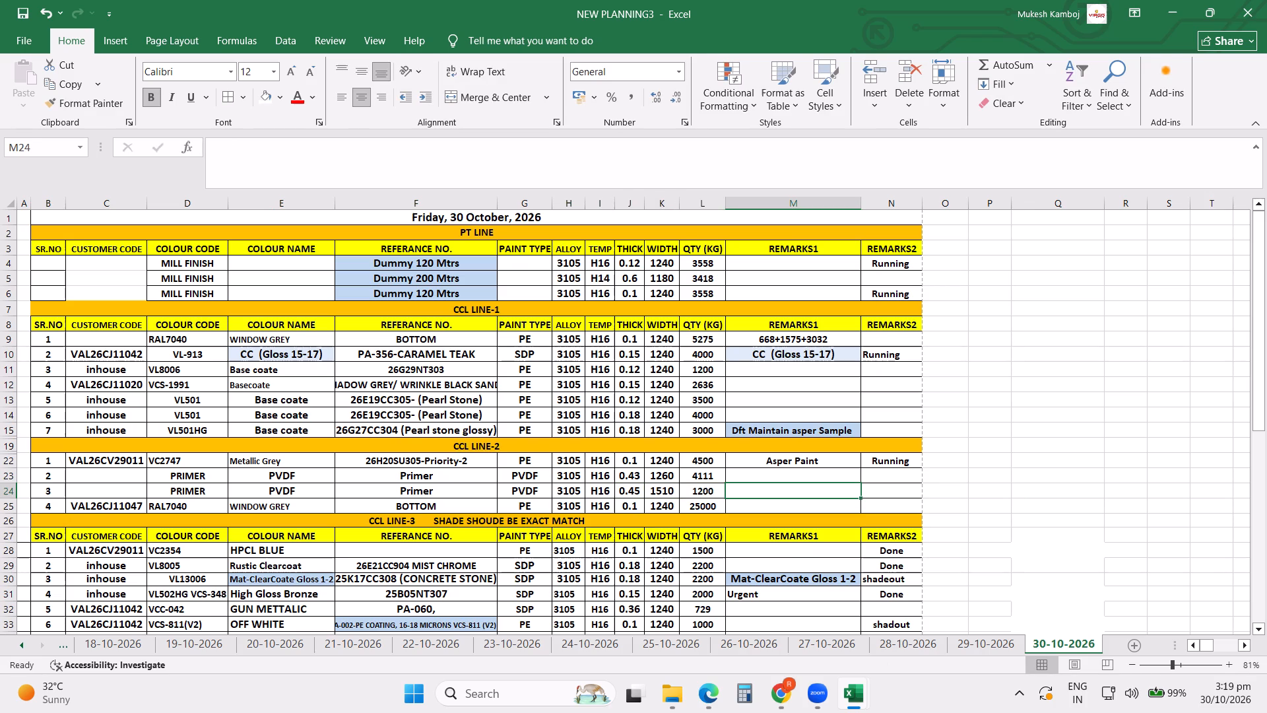
# Delete the first two CCL LINE-3 rows, VC2354 HPCL BLUE and VL8005 Rustic Clearcoat.
pyautogui.scroll(-1, 817, 532)
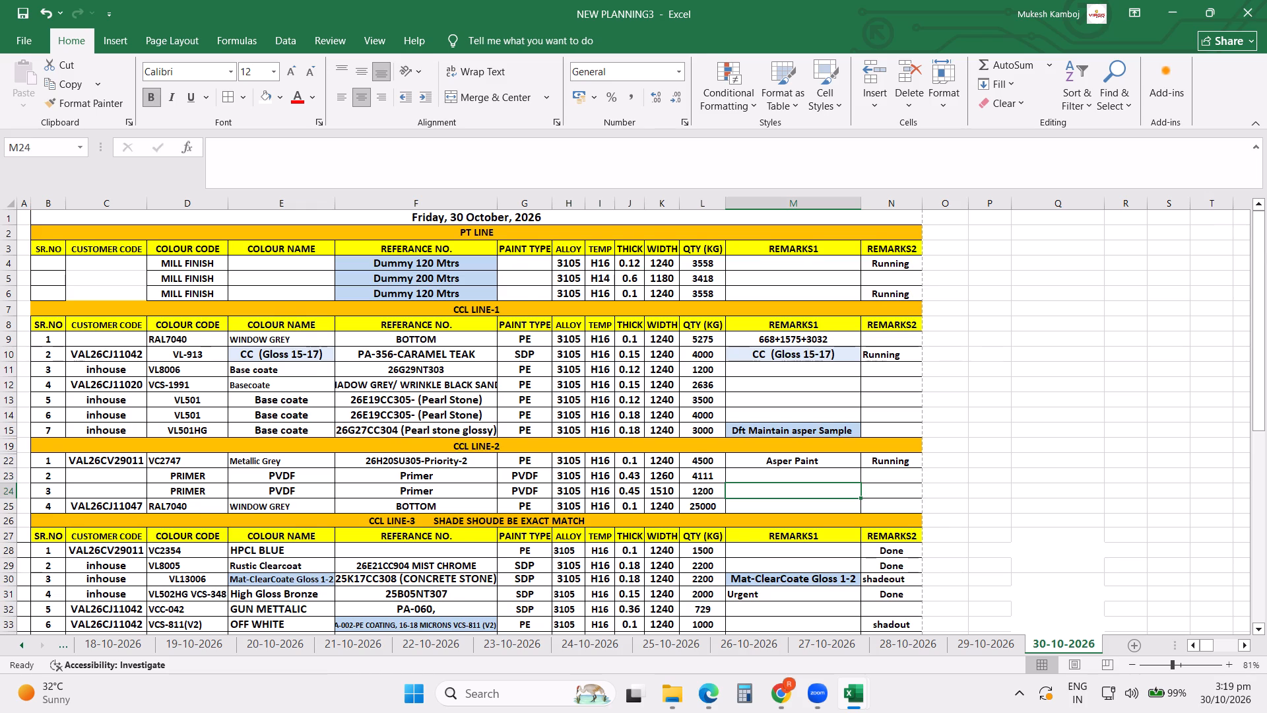
pyautogui.scroll(-2, 817, 532)
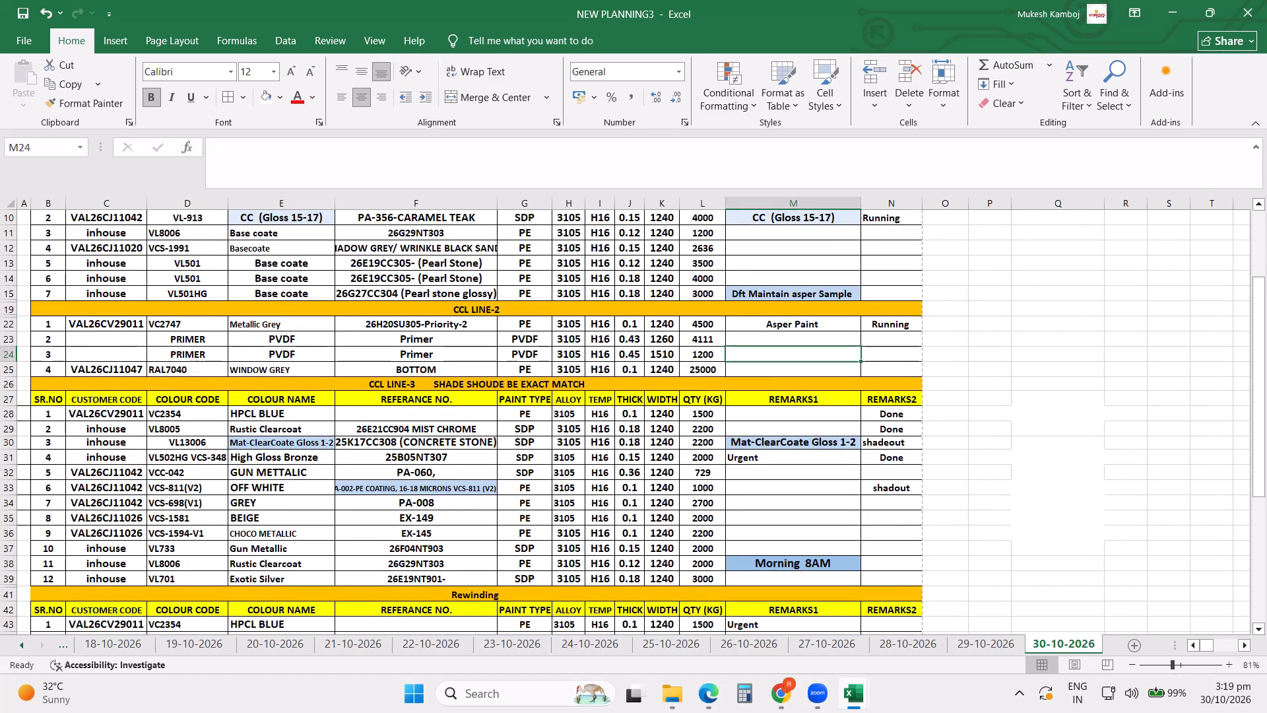
pyautogui.scroll(2, 724, 477)
pyautogui.click(3, 502)
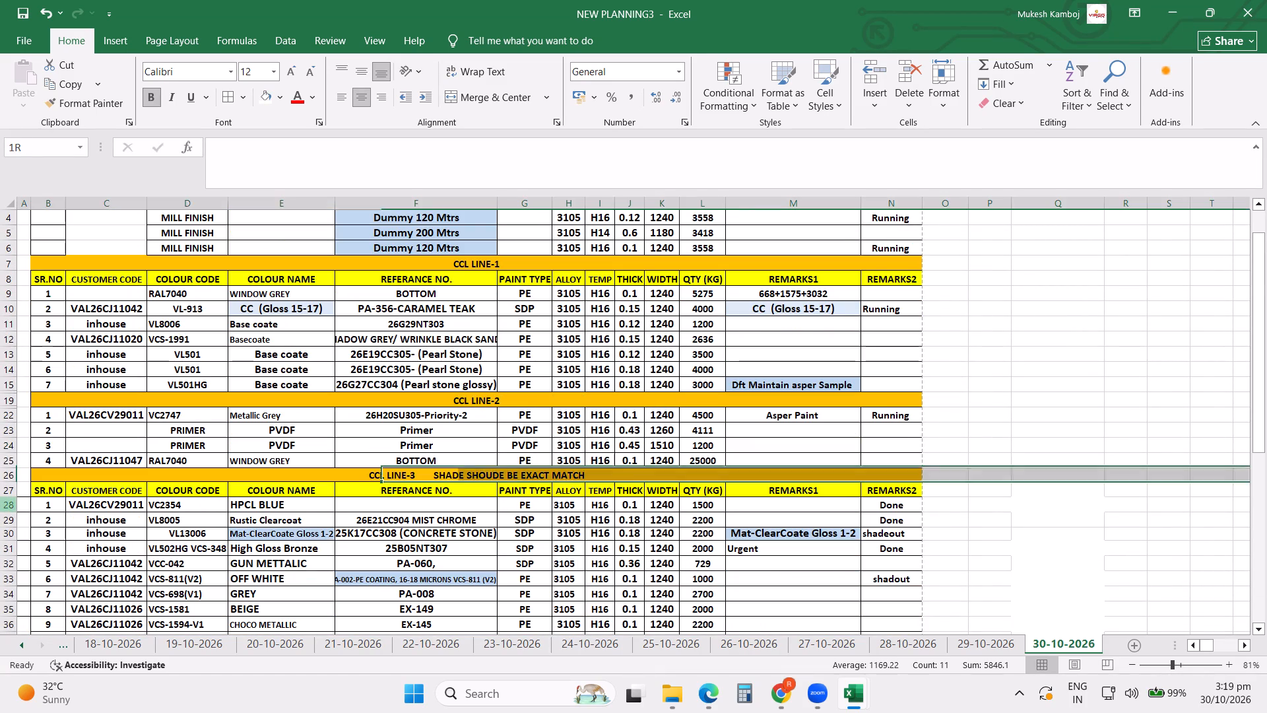
pyautogui.hotkey('ctrl', '-')
pyautogui.hotkey('ctrl', '-')
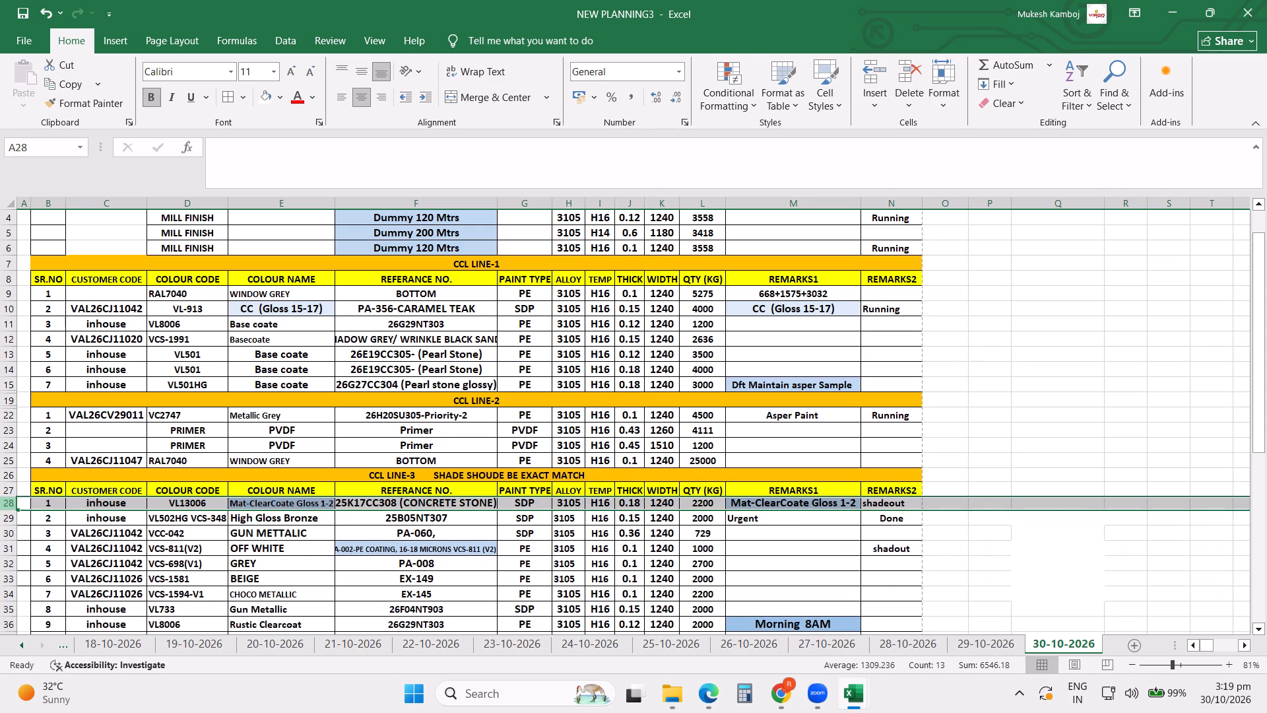
# Move the VL13006 CONCRETE STONE row from CCL LINE-3 to below the VL-913 row in CCL LINE-1, and delete the emptied row.
pyautogui.click(8, 323)
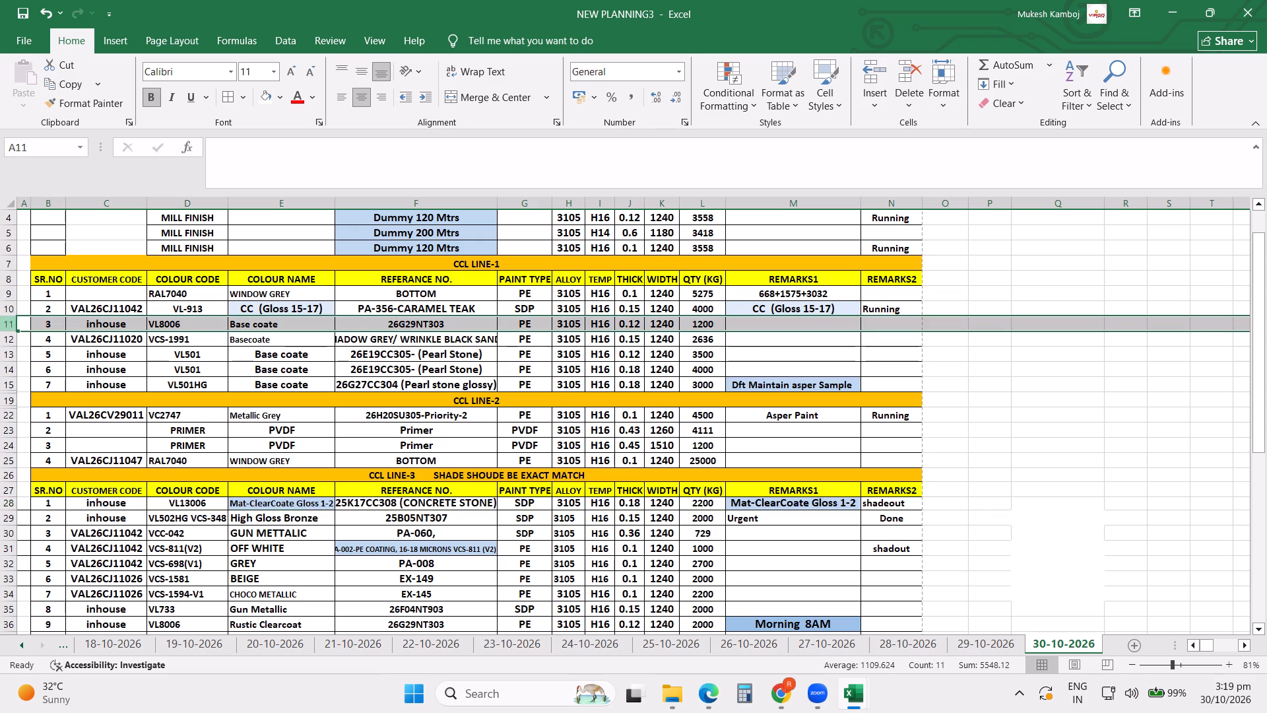
pyautogui.hotkey('ctrl', 'shift', '=')
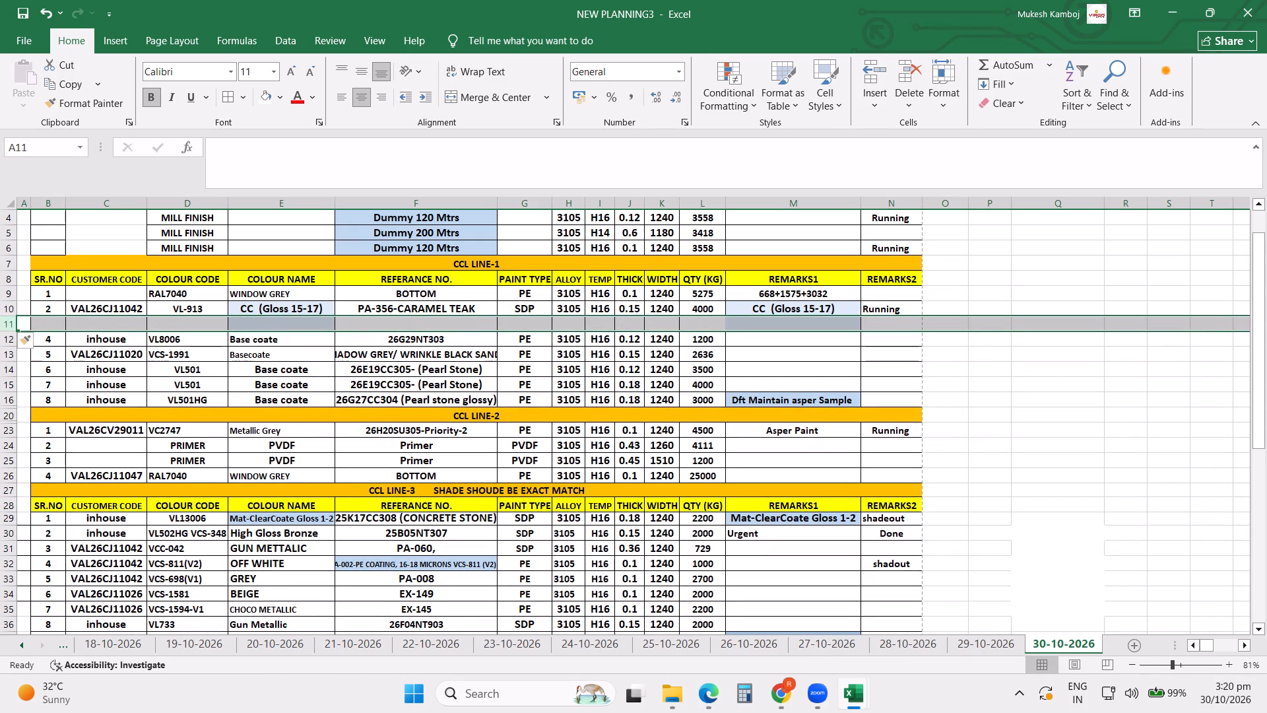
pyautogui.click(991, 640)
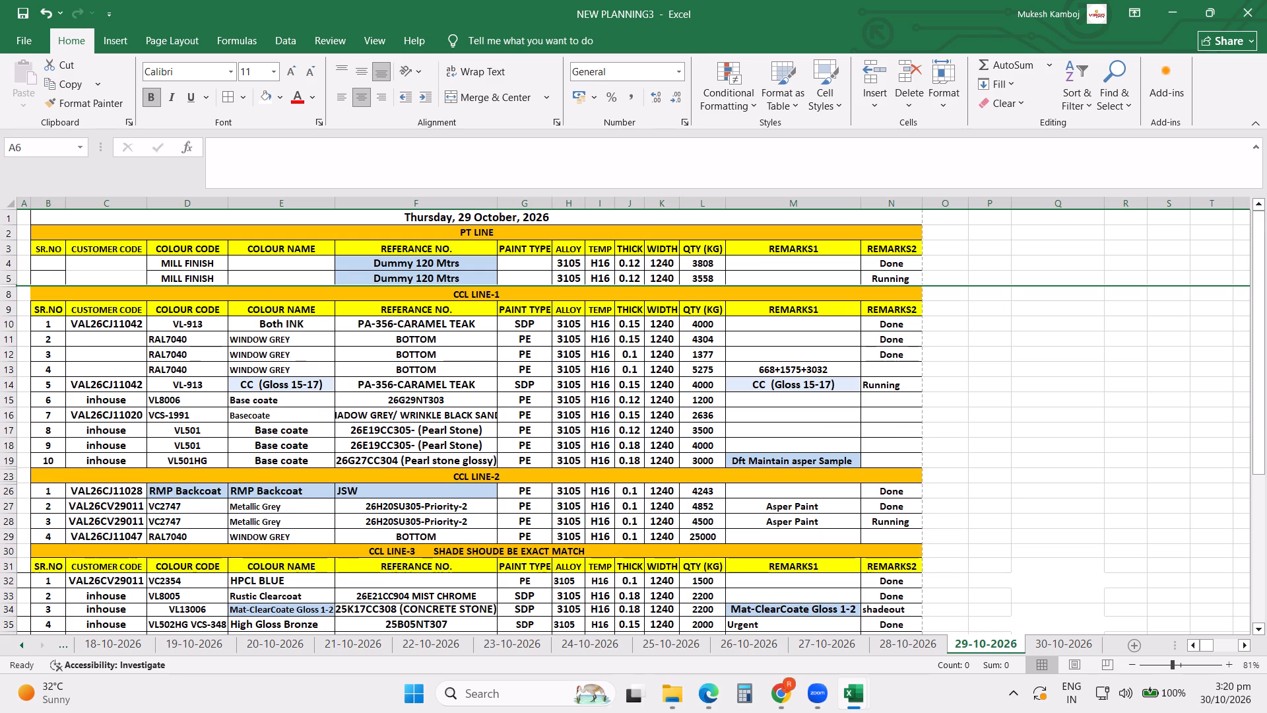
pyautogui.scroll(-2, 978, 562)
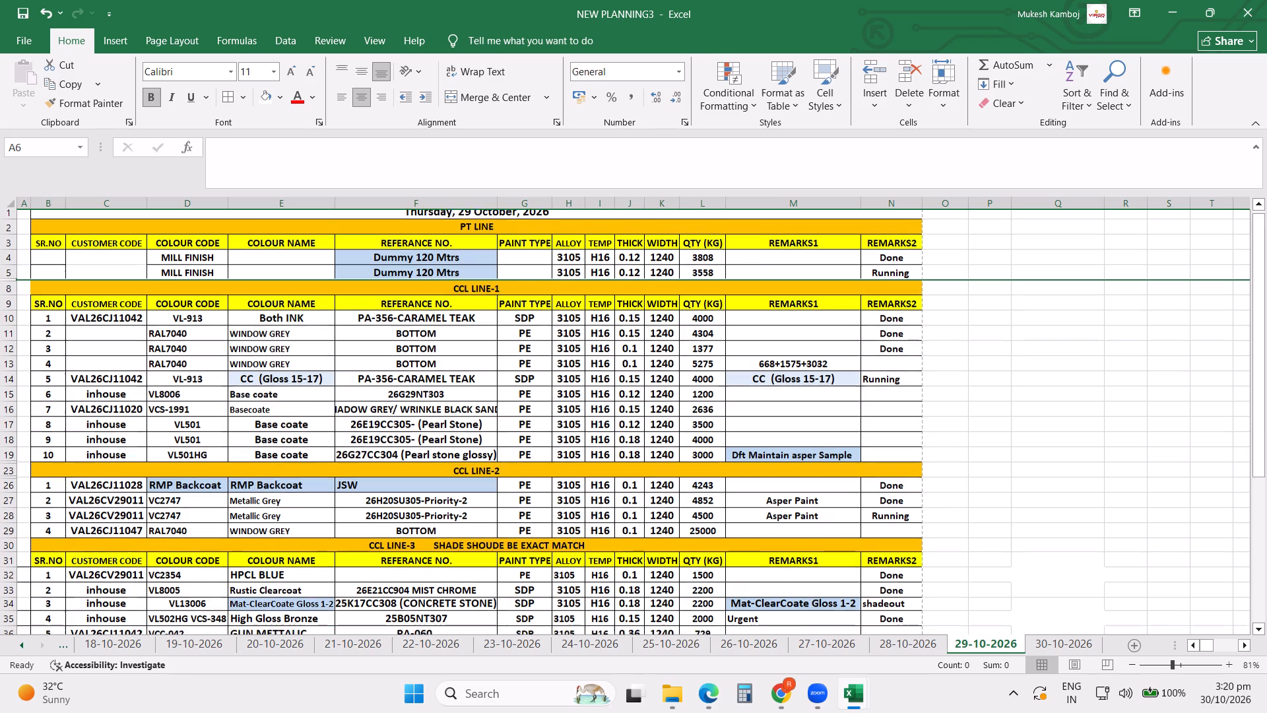
pyautogui.click(1060, 640)
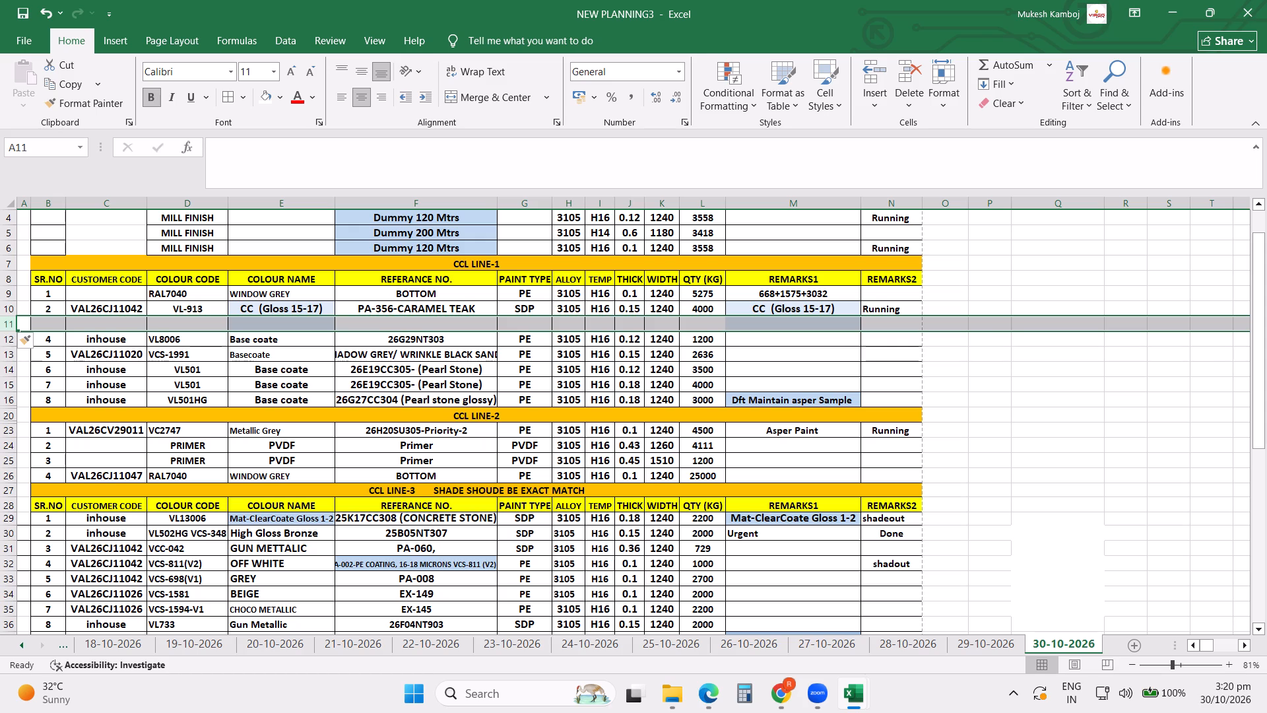
pyautogui.click(11, 517)
pyautogui.hotkey('ctrl', 'x')
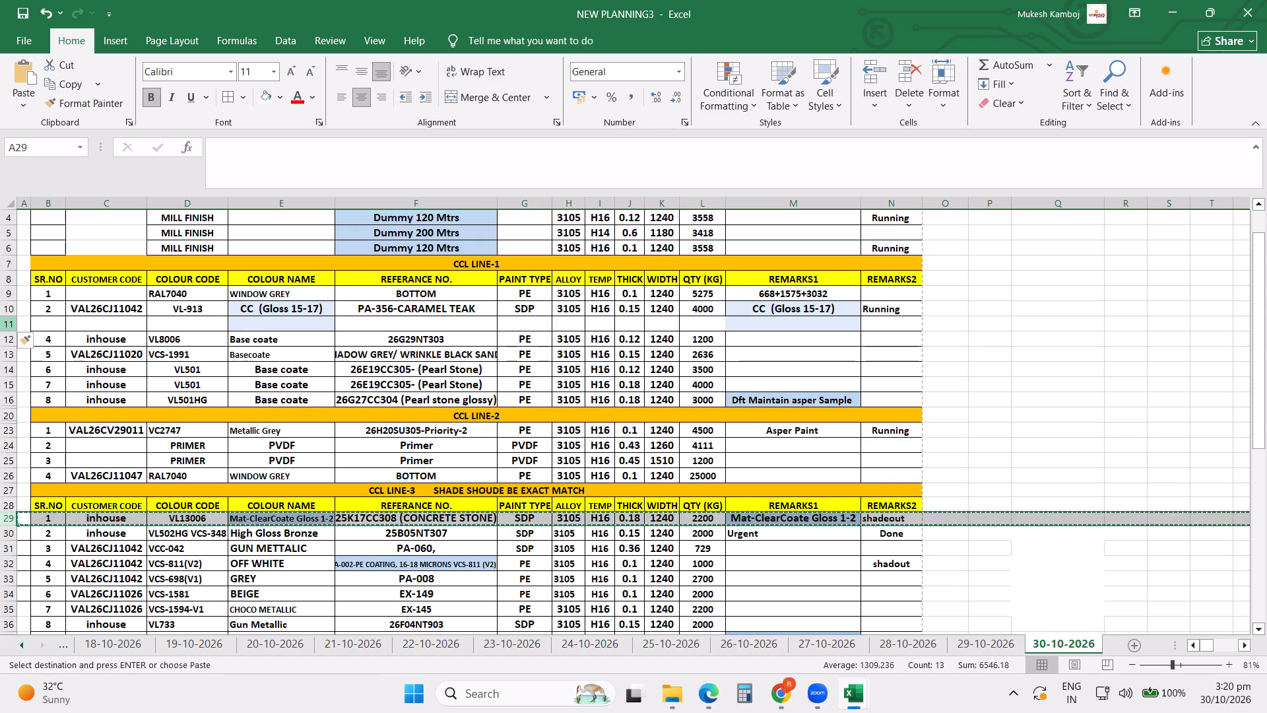
pyautogui.click(0, 320)
pyautogui.hotkey('ctrl', 'v')
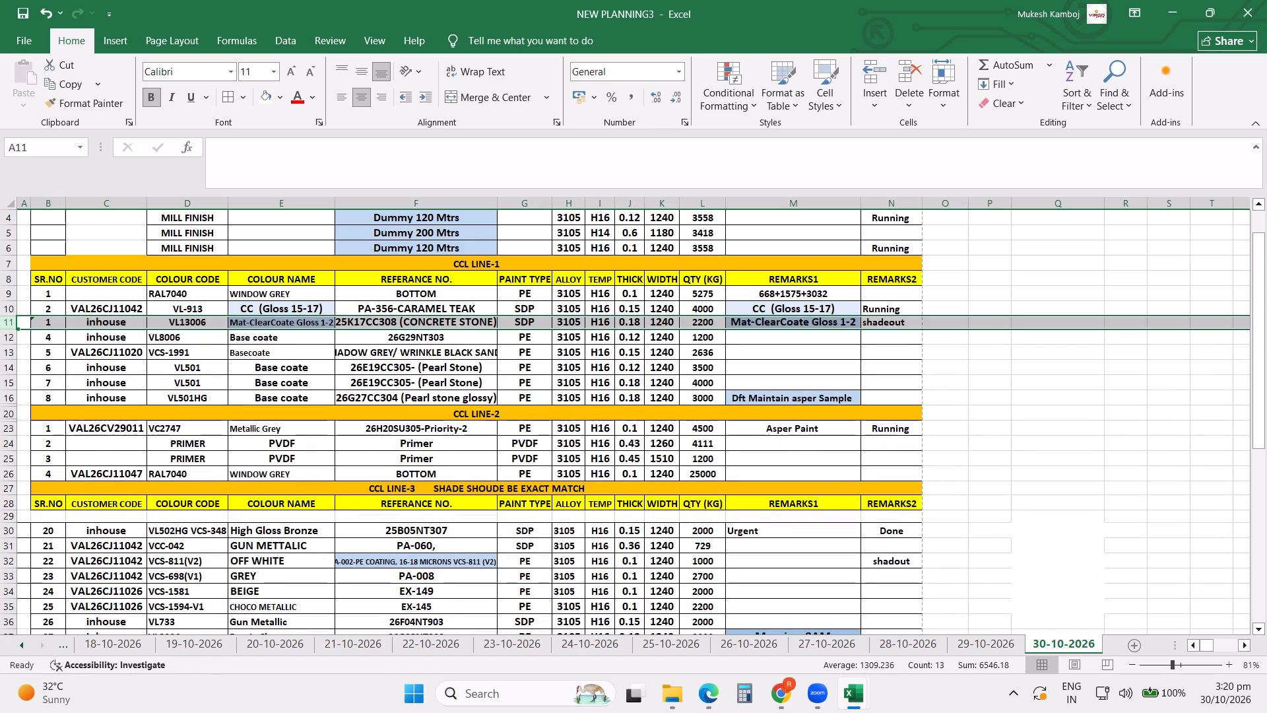
pyautogui.click(9, 514)
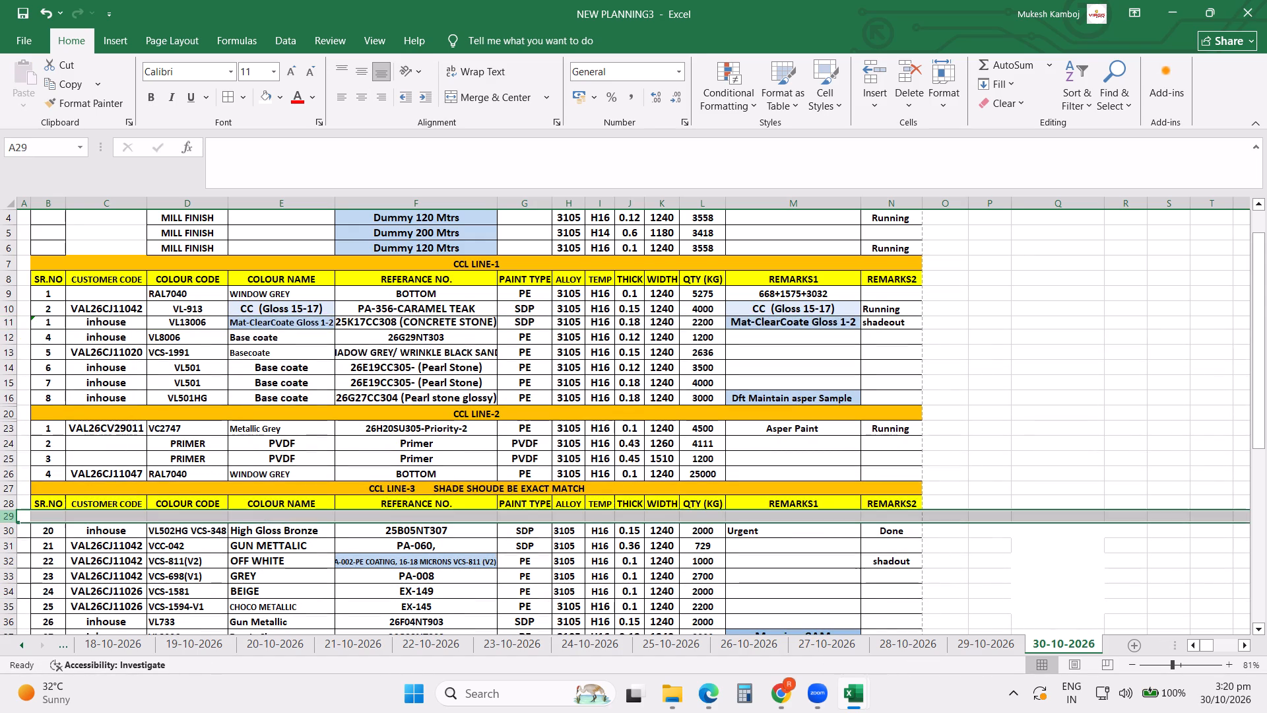
pyautogui.hotkey('ctrl', '-')
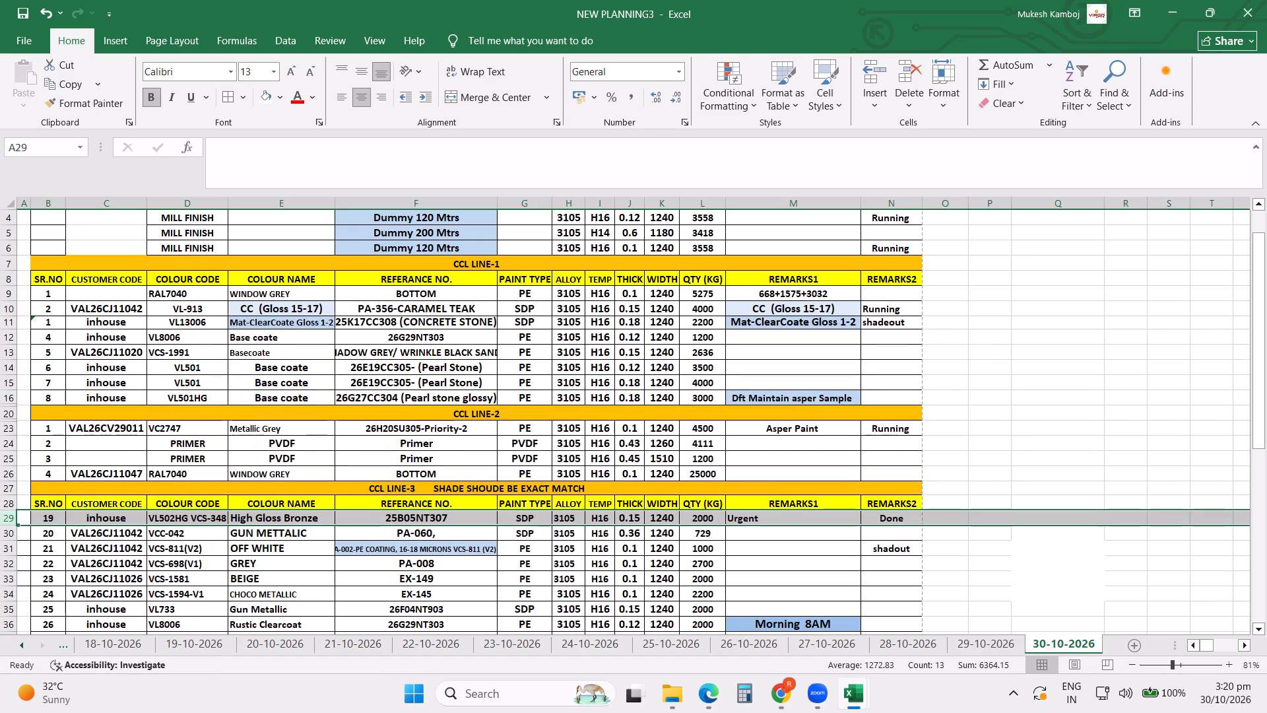
# Unhide the rows at the end of CCL LINE-1 and move the VL8006 base coat row directly above ROLL CHANGE FOR-VL-905.
pyautogui.click(11, 339)
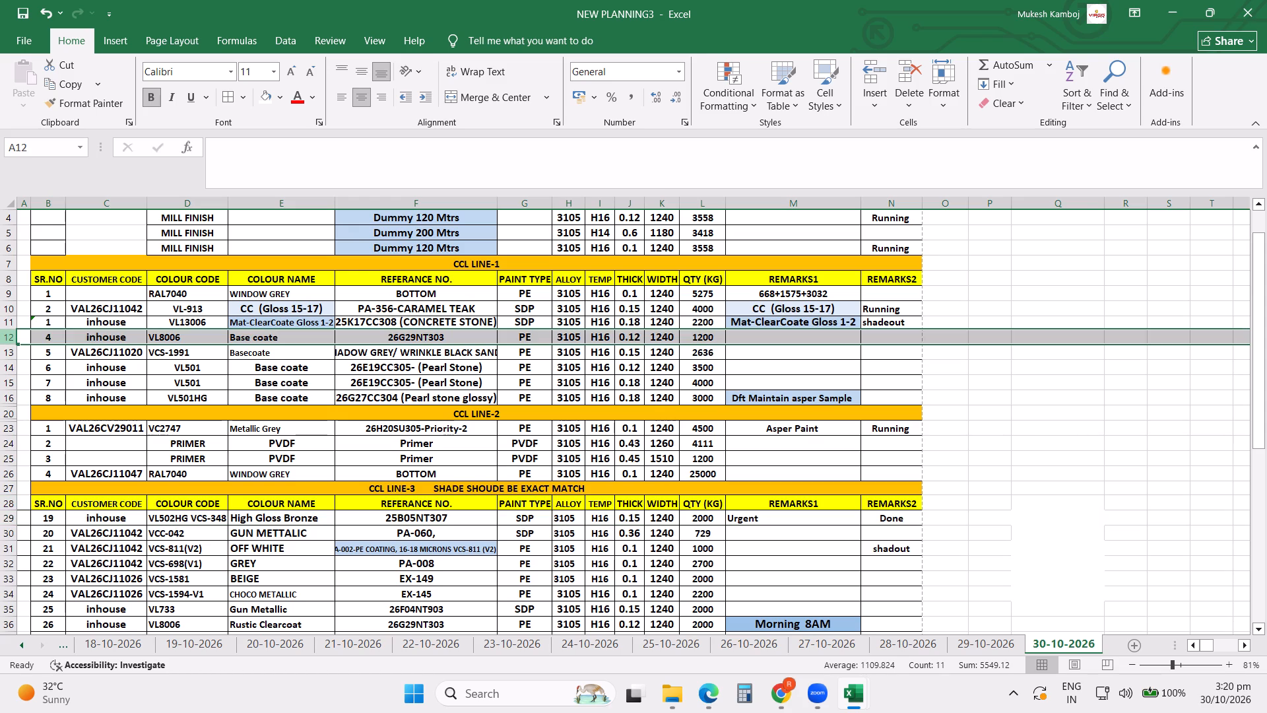
pyautogui.hotkey('ctrl', 'x')
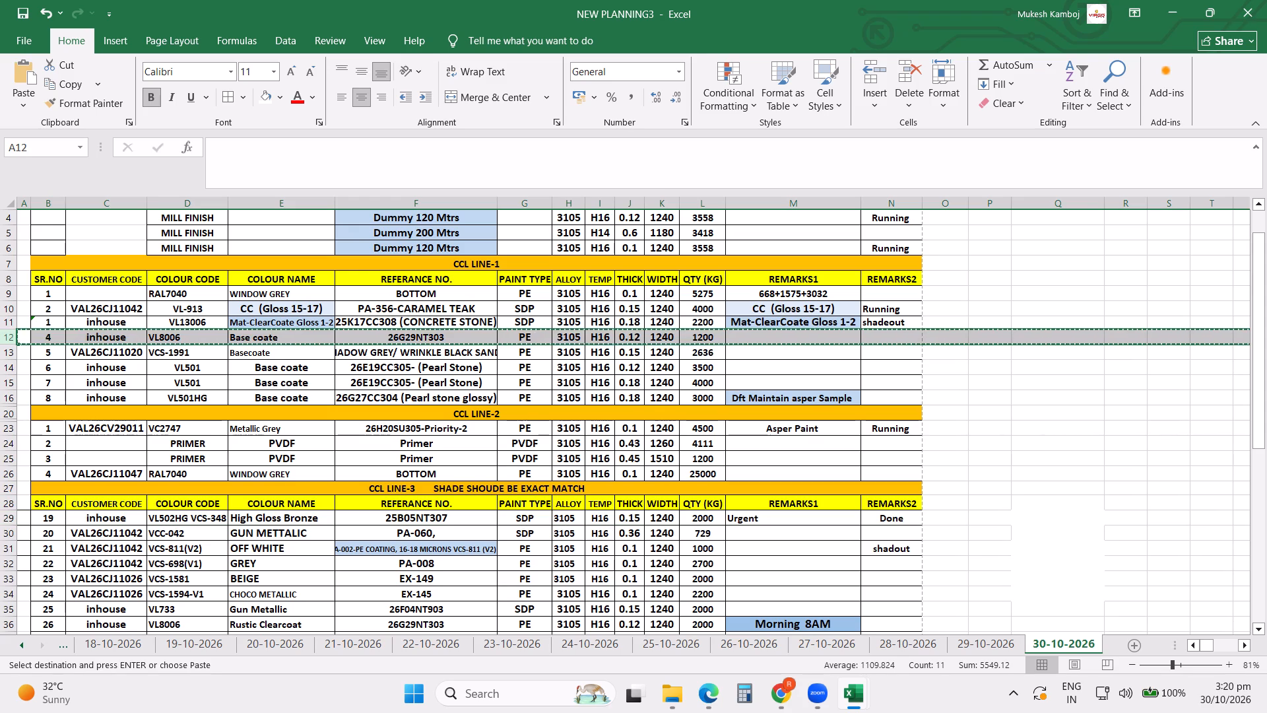
pyautogui.click(13, 400)
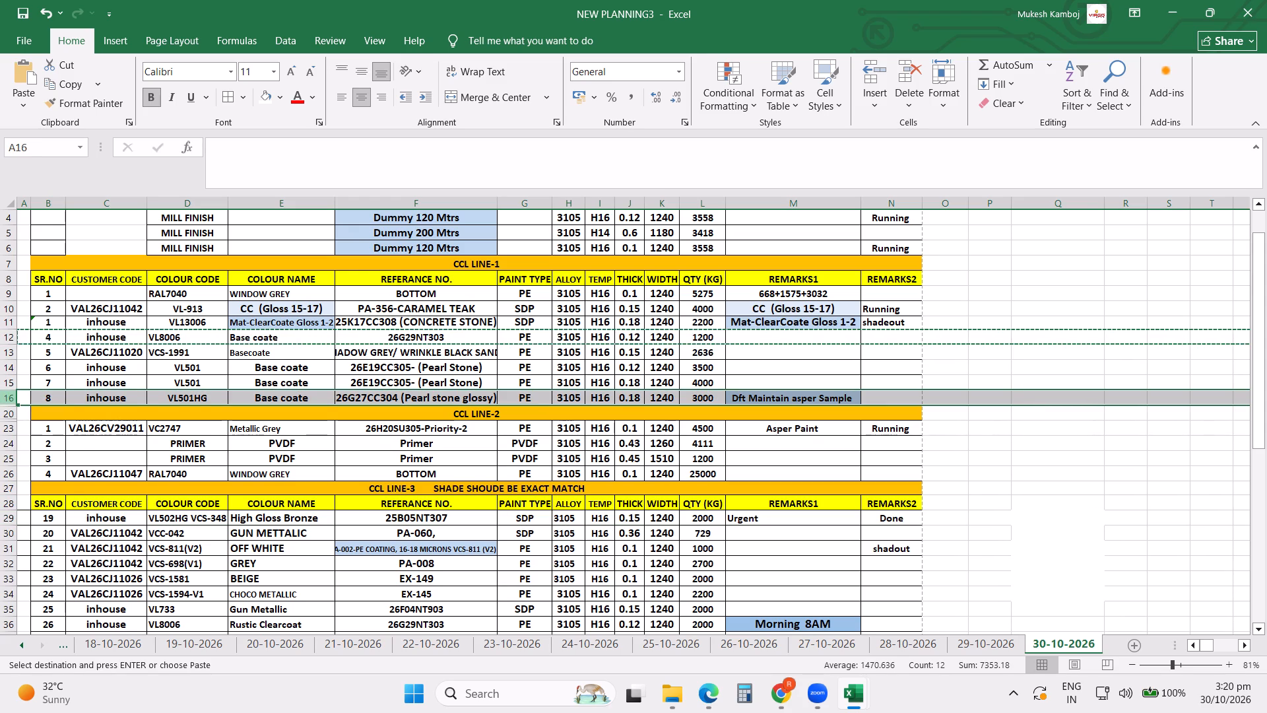
pyautogui.click(9, 402)
pyautogui.moveTo(10, 397); pyautogui.dragTo(10, 407)
pyautogui.rightClick(10, 407)
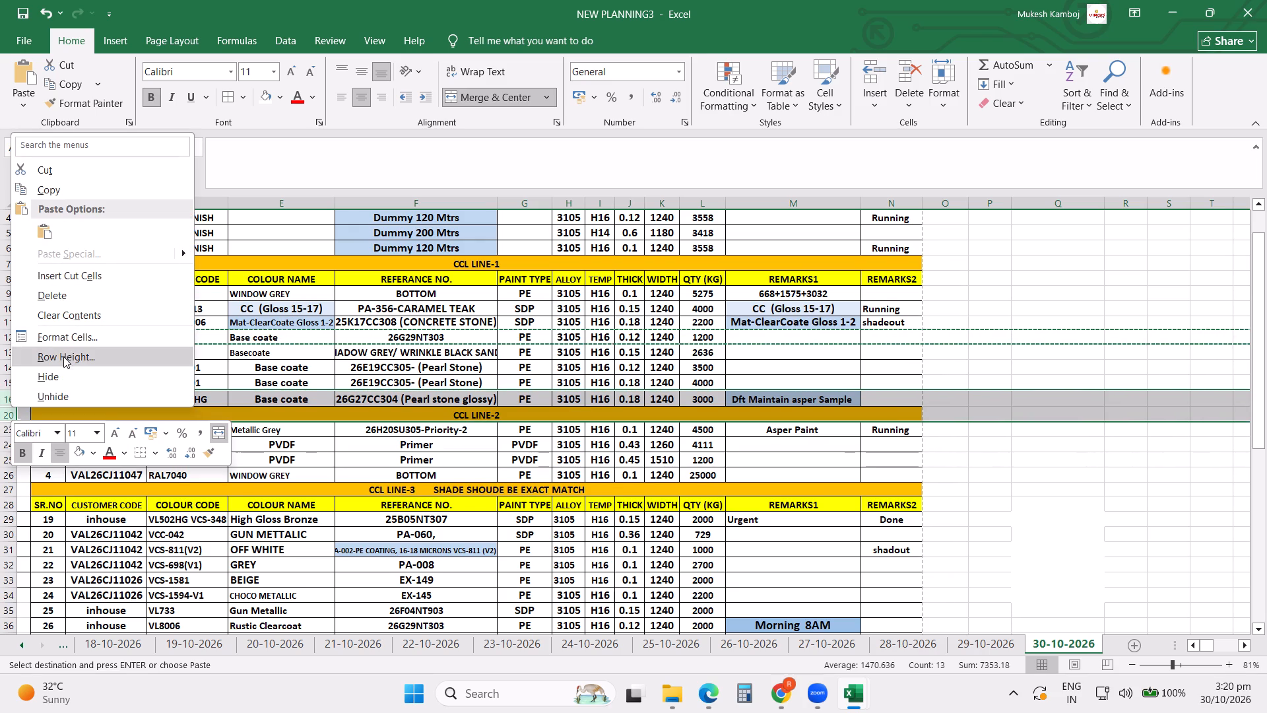
pyautogui.click(49, 394)
pyautogui.click(102, 415)
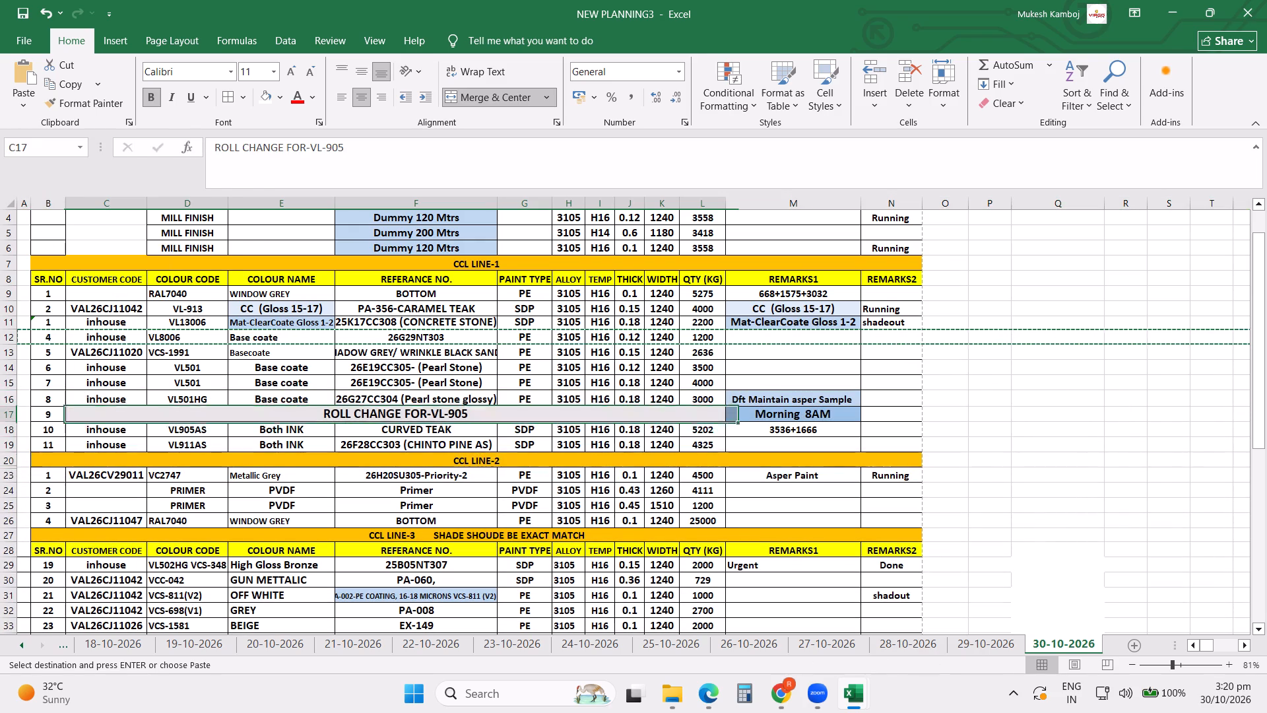
pyautogui.click(13, 416)
pyautogui.hotkey('ctrl', 'shift', '=')
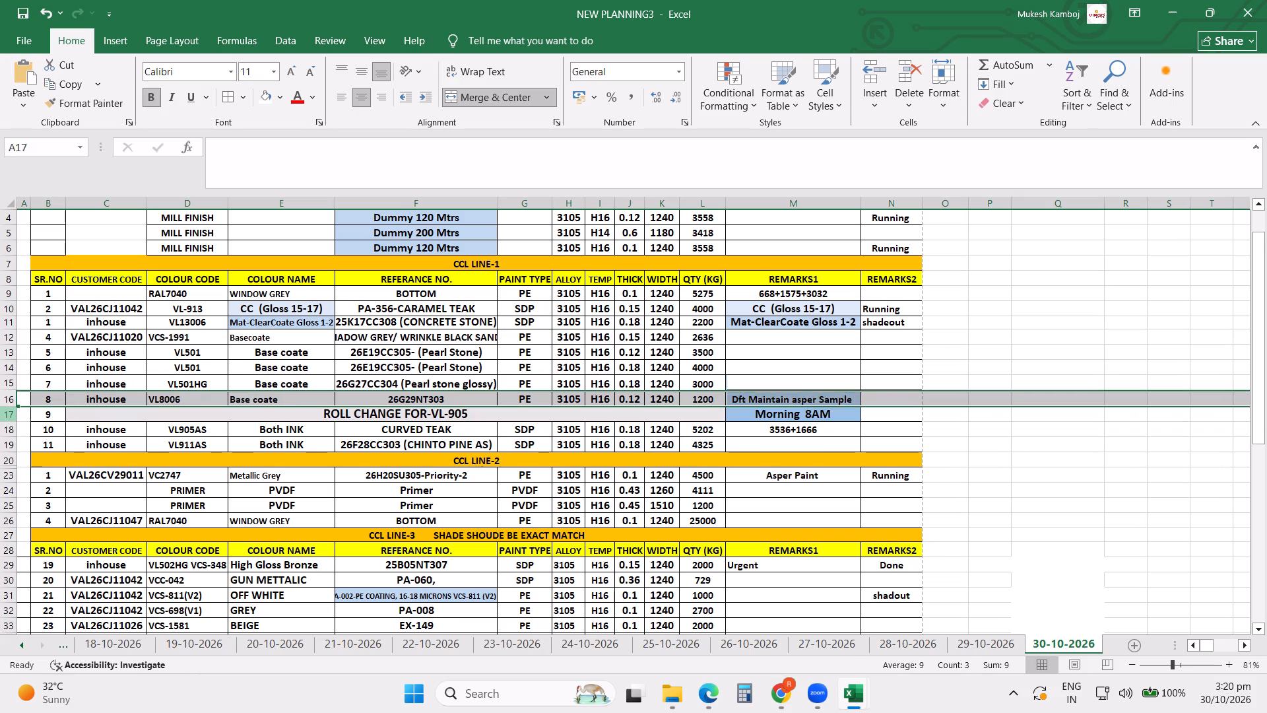
pyautogui.click(269, 382)
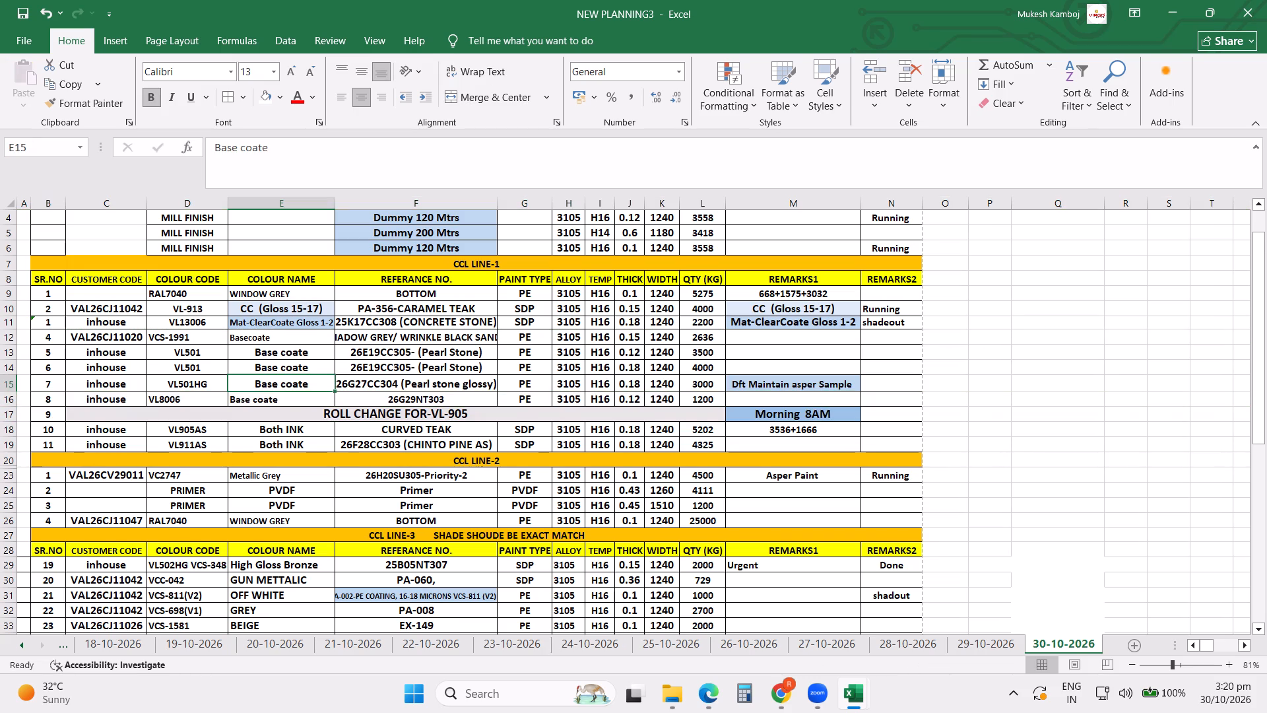
# Fill the serial number formula from the first CCL LINE-1 row down through the VL911AS row.
pyautogui.click(58, 290)
pyautogui.moveTo(65, 299); pyautogui.dragTo(55, 452)
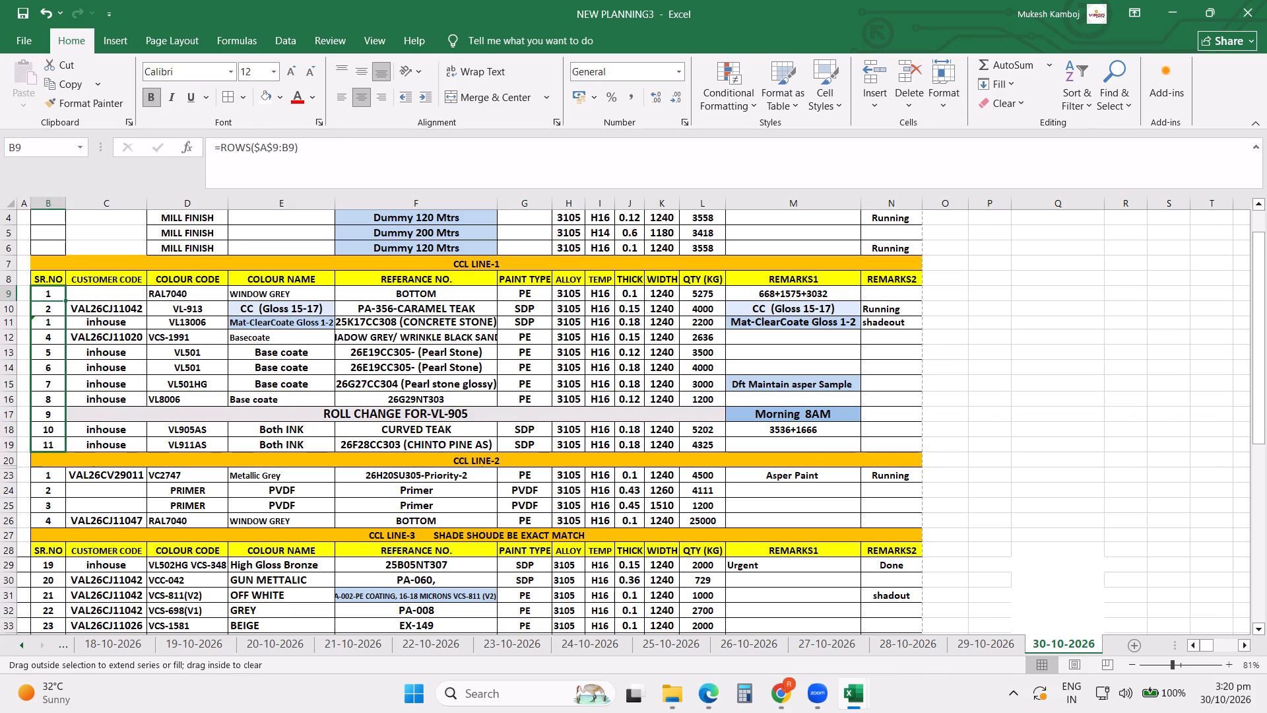
pyautogui.moveTo(55, 452); pyautogui.dragTo(55, 452)
pyautogui.click(167, 428)
pyautogui.click(187, 412)
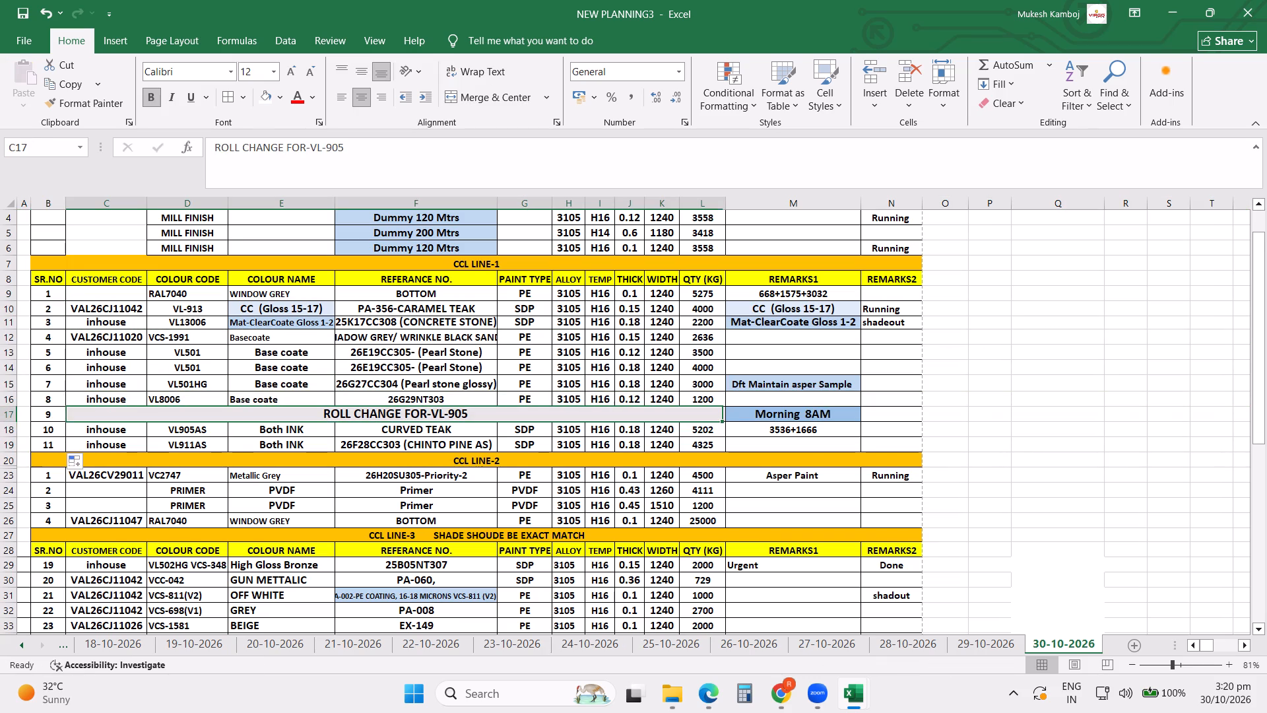
# Replace the REMARKS2 entry of the VL13006 row in CCL LINE-1 with 0.
pyautogui.click(256, 315)
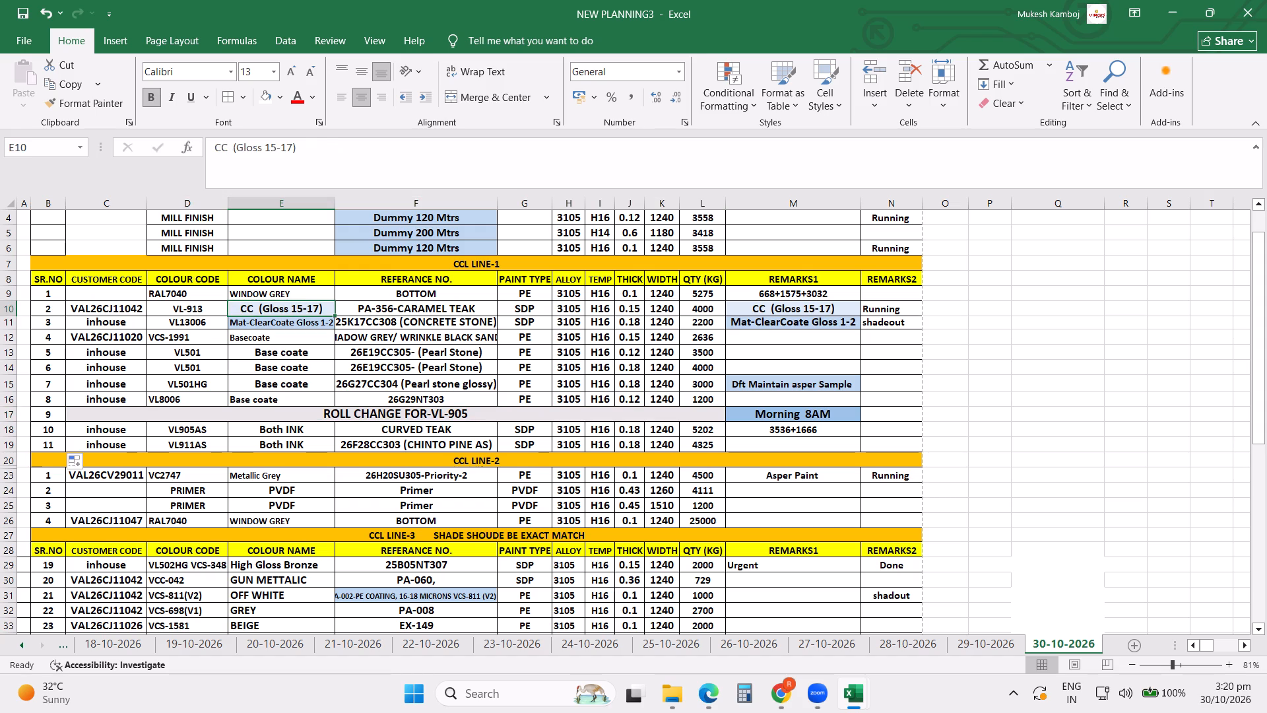
pyautogui.click(257, 321)
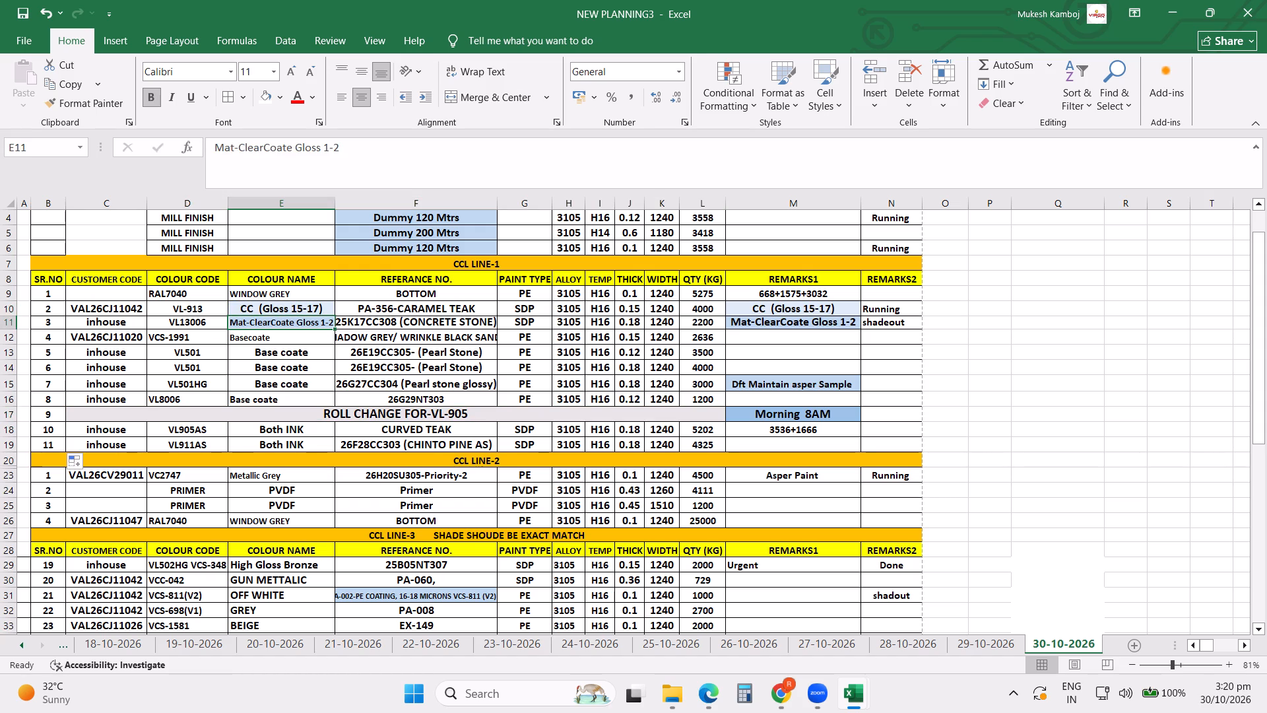
pyautogui.click(870, 320)
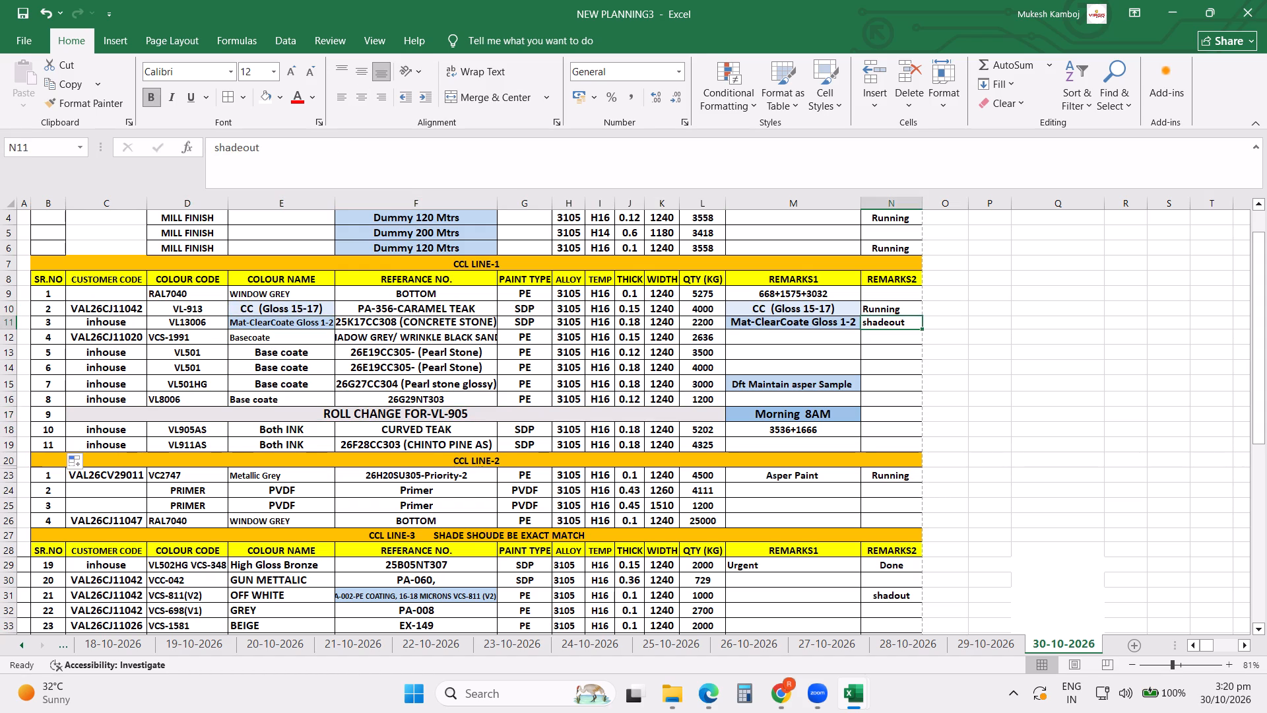
pyautogui.press('0')
pyautogui.press('Down')
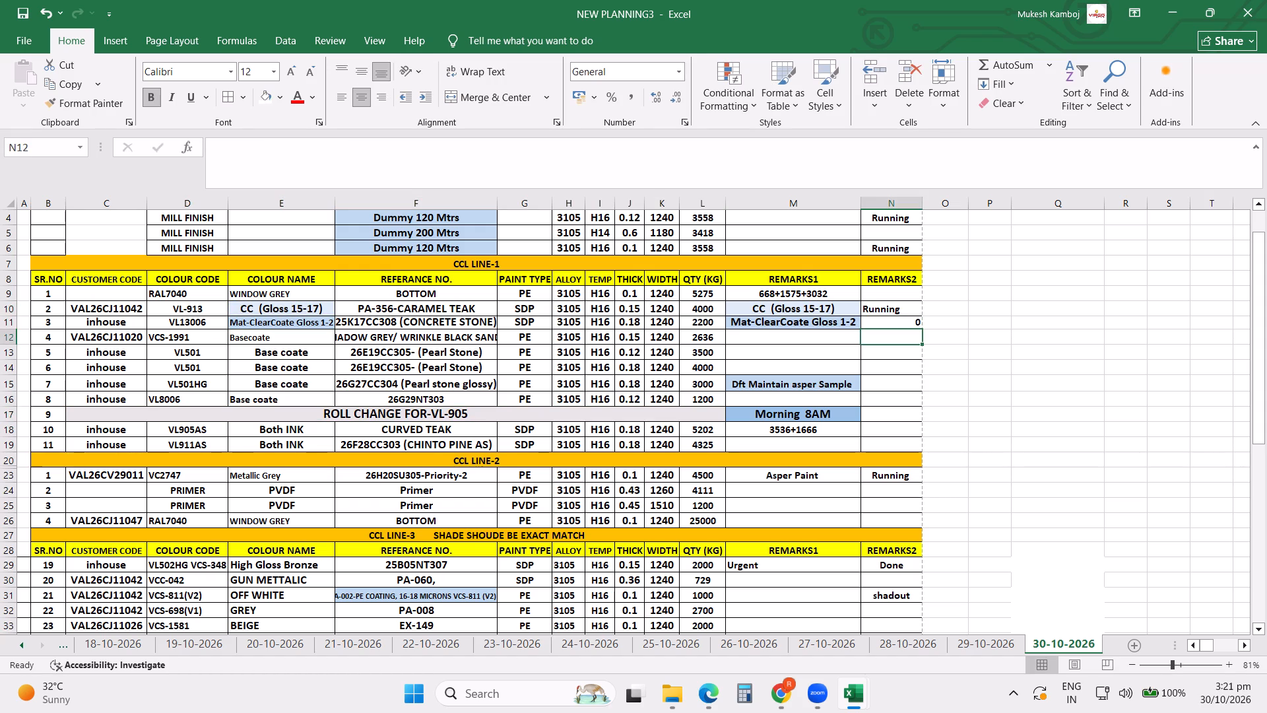
pyautogui.press('Down')
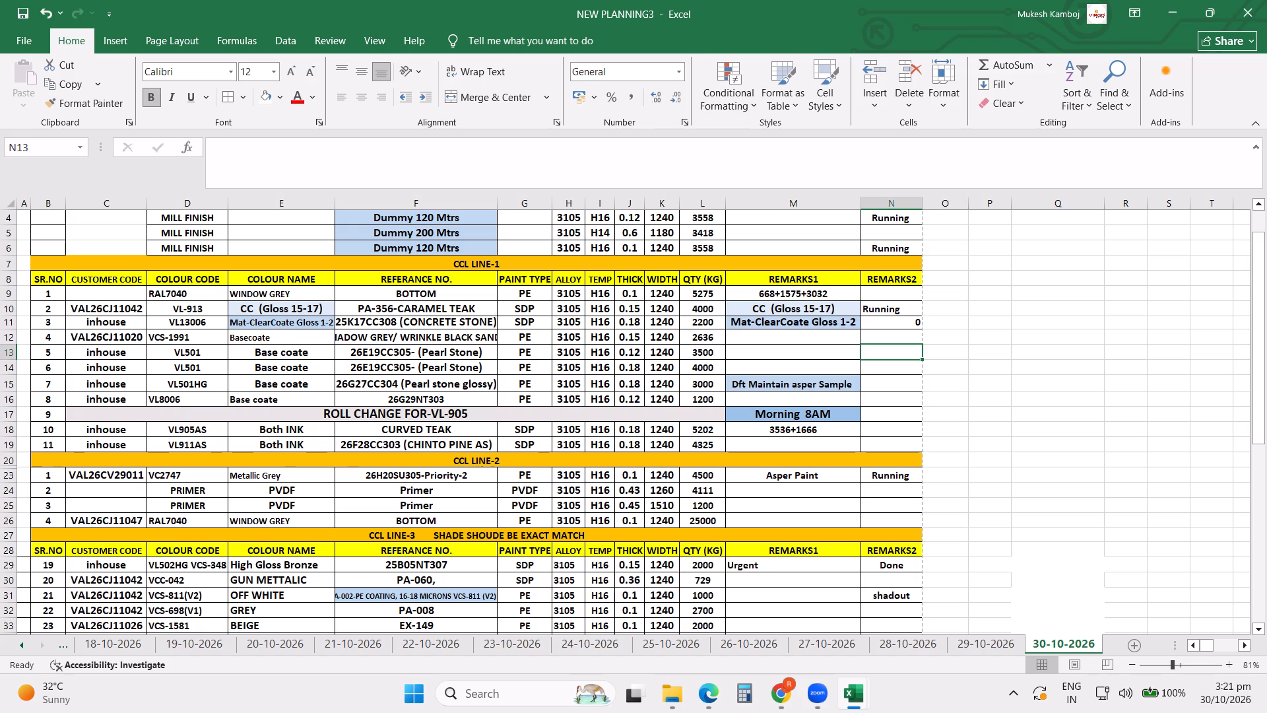
# Move the RAL7040 WINDOW GREY row in CCL LINE-1 to below the VCS-1991 row, and delete the emptied row.
pyautogui.click(15, 350)
pyautogui.hotkey('ctrl', 'shift', '=')
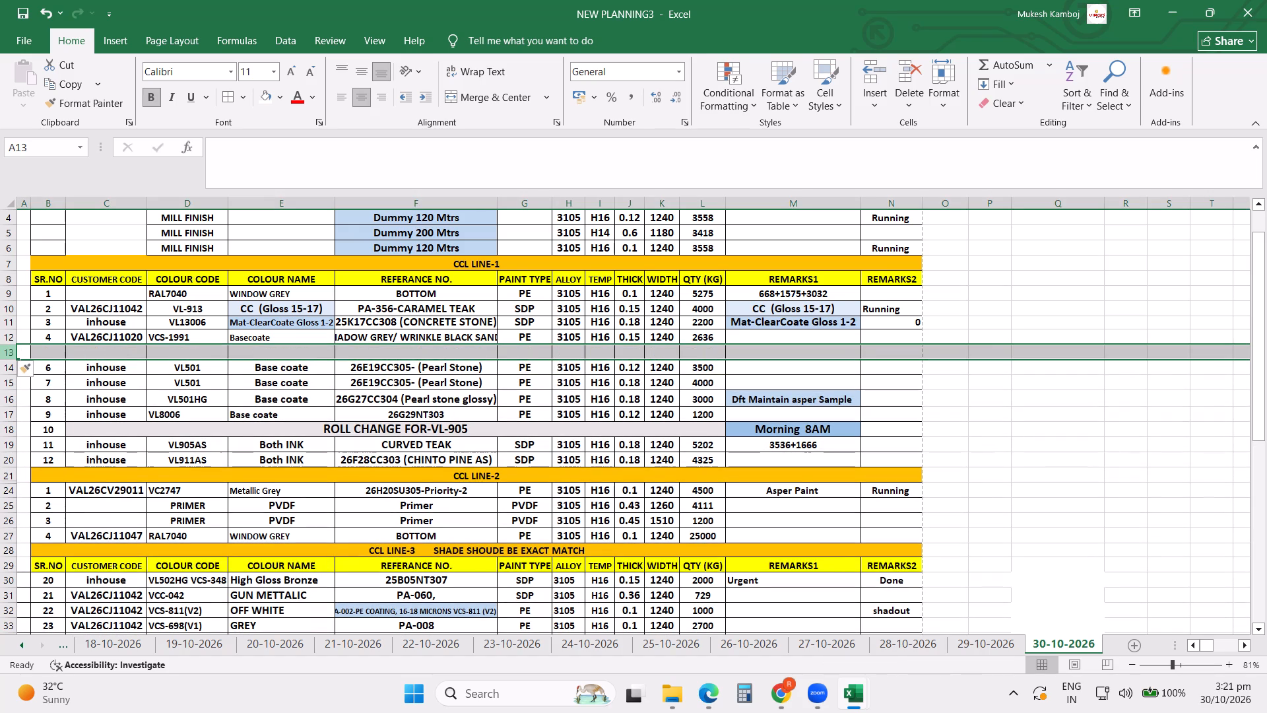
pyautogui.click(779, 296)
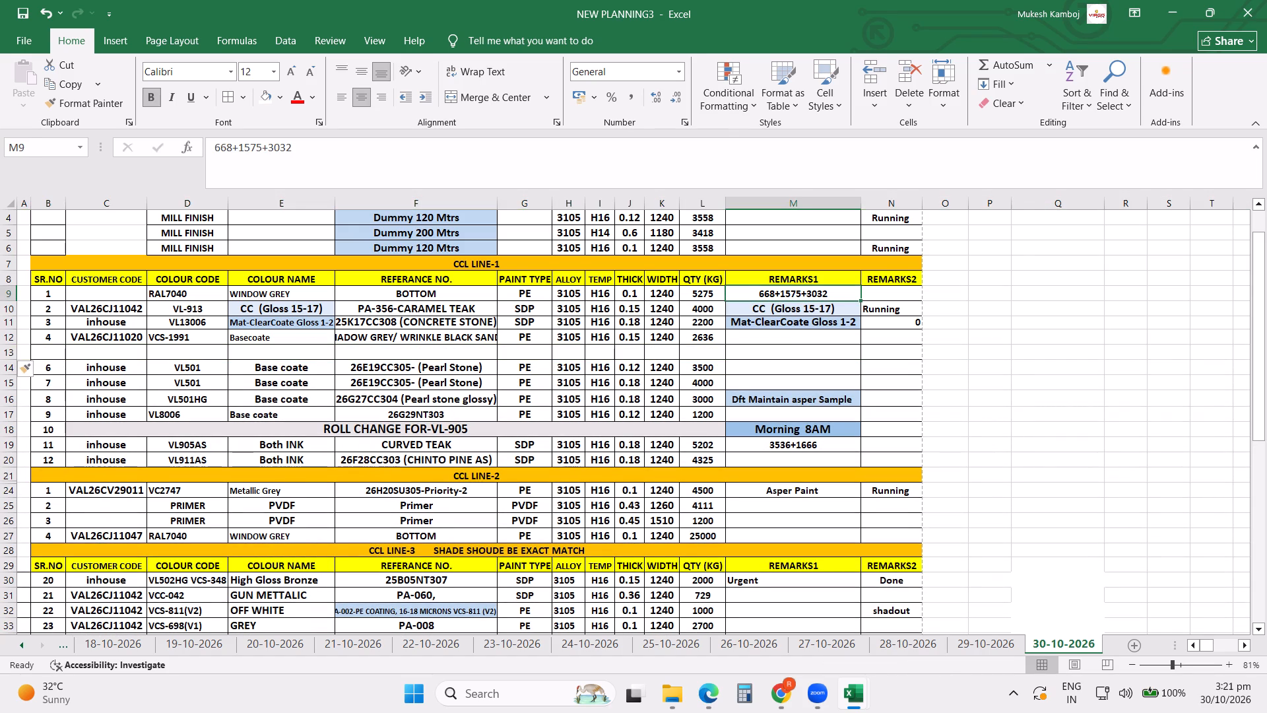
pyautogui.click(9, 290)
pyautogui.hotkey('ctrl', 'x')
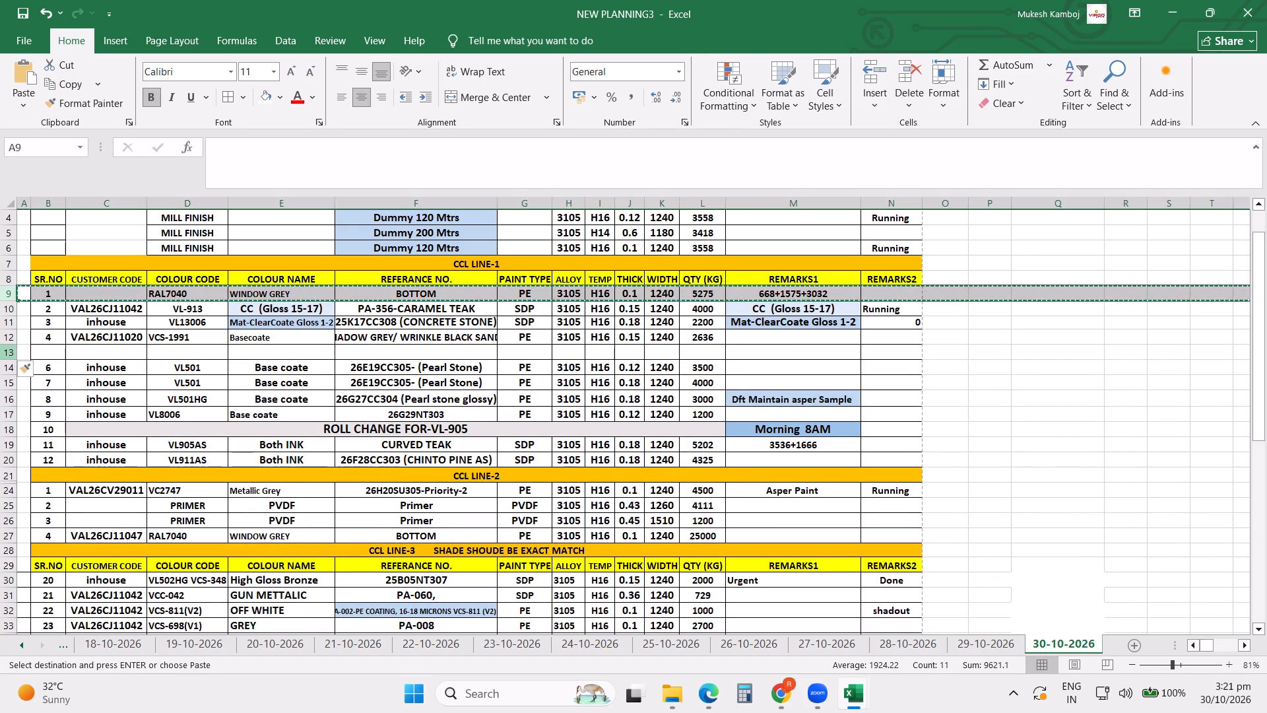
pyautogui.click(0, 354)
pyautogui.hotkey('ctrl', 'v')
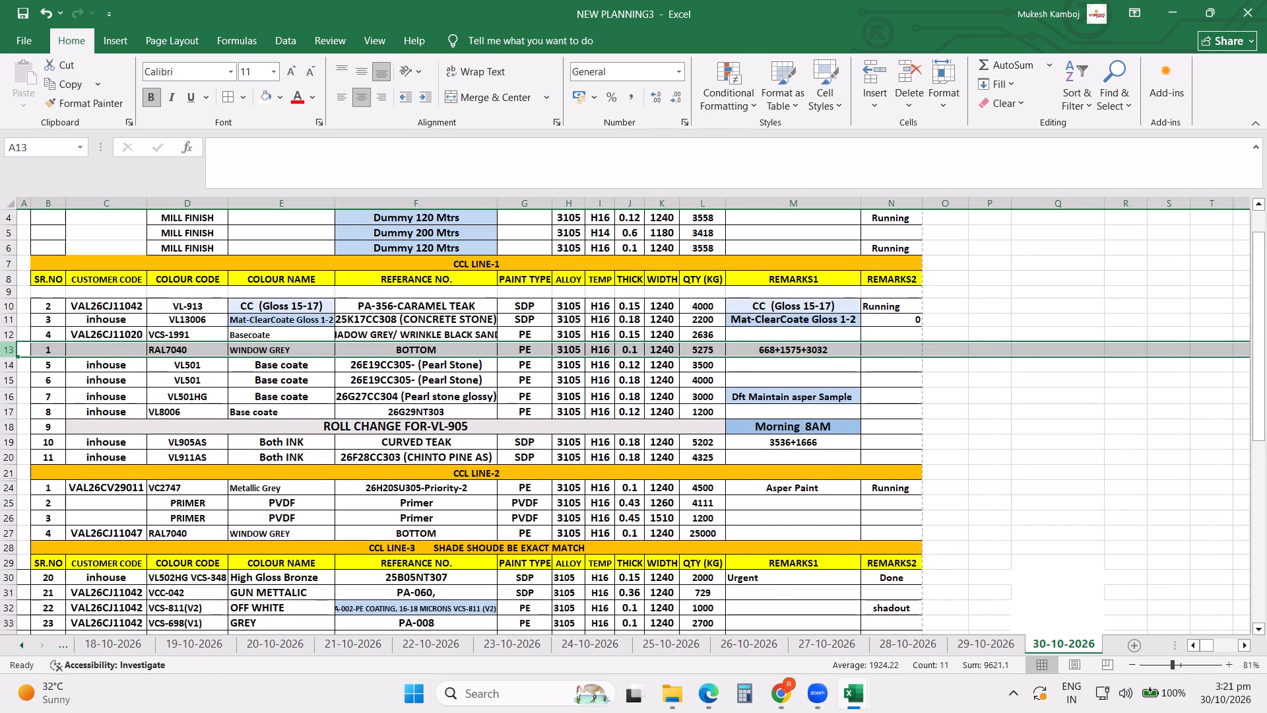
pyautogui.click(15, 294)
pyautogui.hotkey('ctrl', '-')
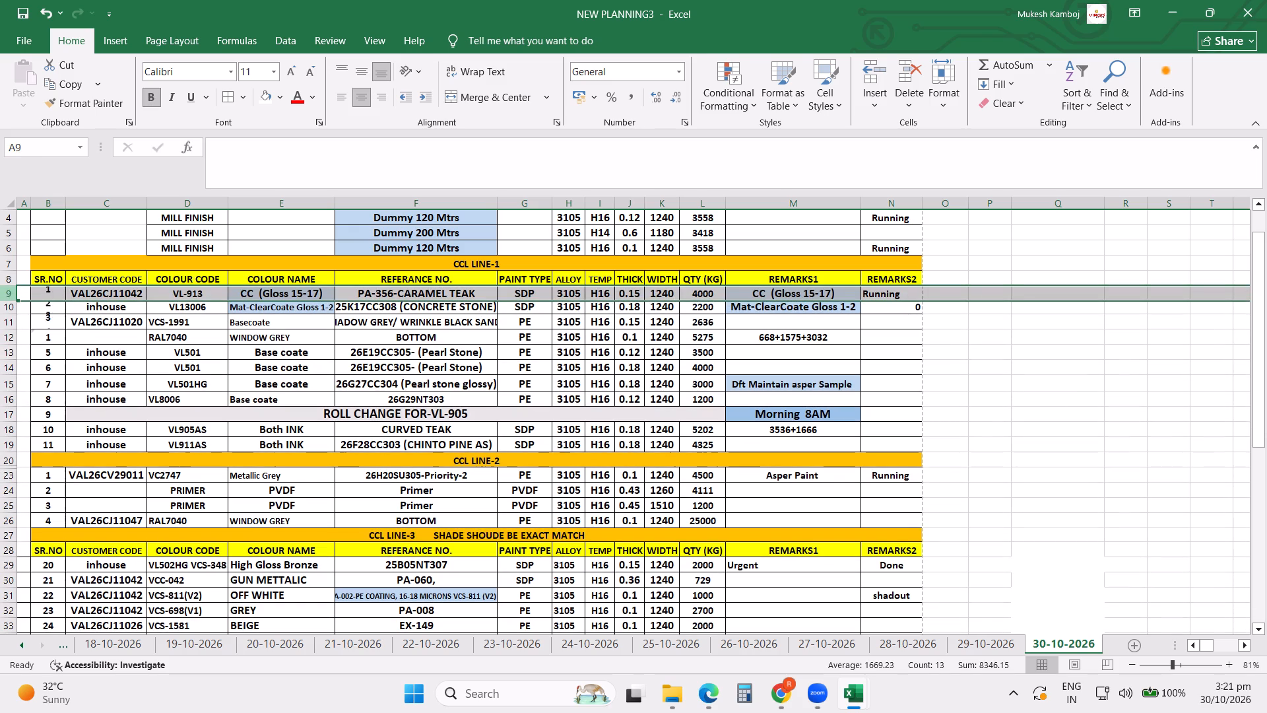
pyautogui.click(779, 323)
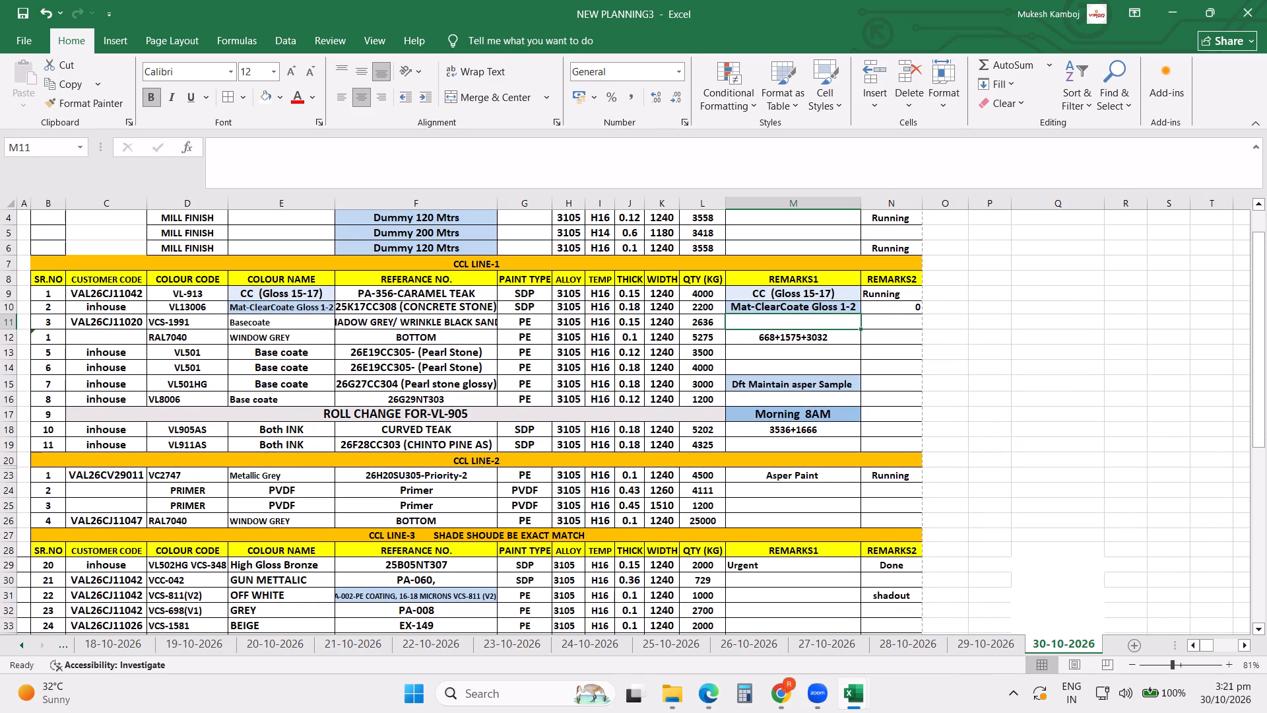
# Fill the serial number formula from the first CCL LINE-1 row down through the VL911AS row again.
pyautogui.scroll(2, 727, 327)
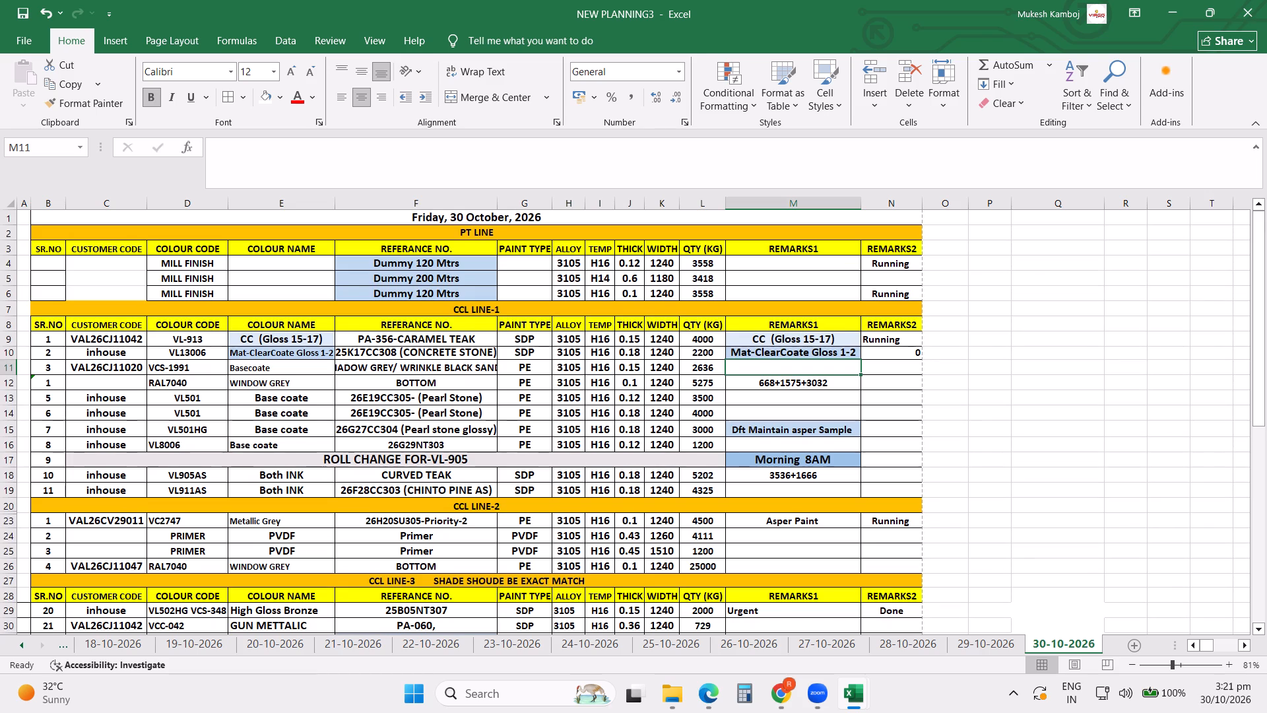
pyautogui.click(38, 342)
pyautogui.moveTo(66, 347); pyautogui.dragTo(66, 354)
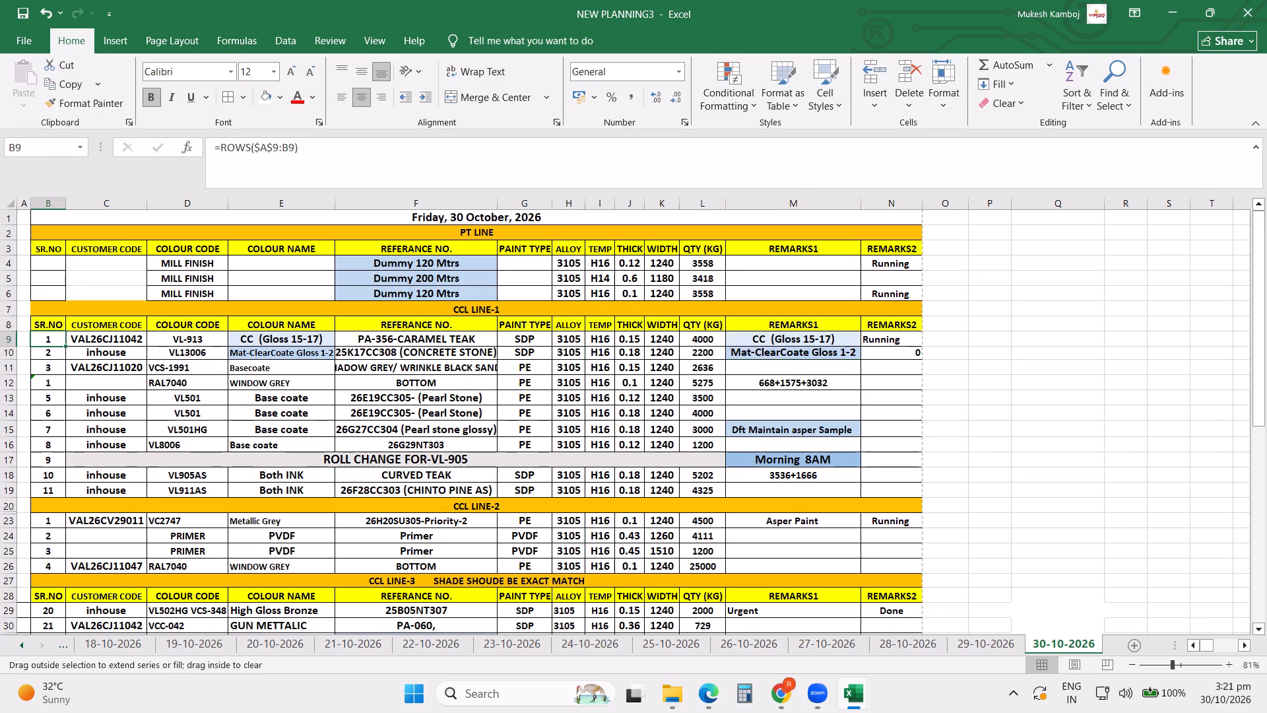
pyautogui.moveTo(66, 354); pyautogui.dragTo(70, 492)
pyautogui.click(131, 459)
pyautogui.click(391, 411)
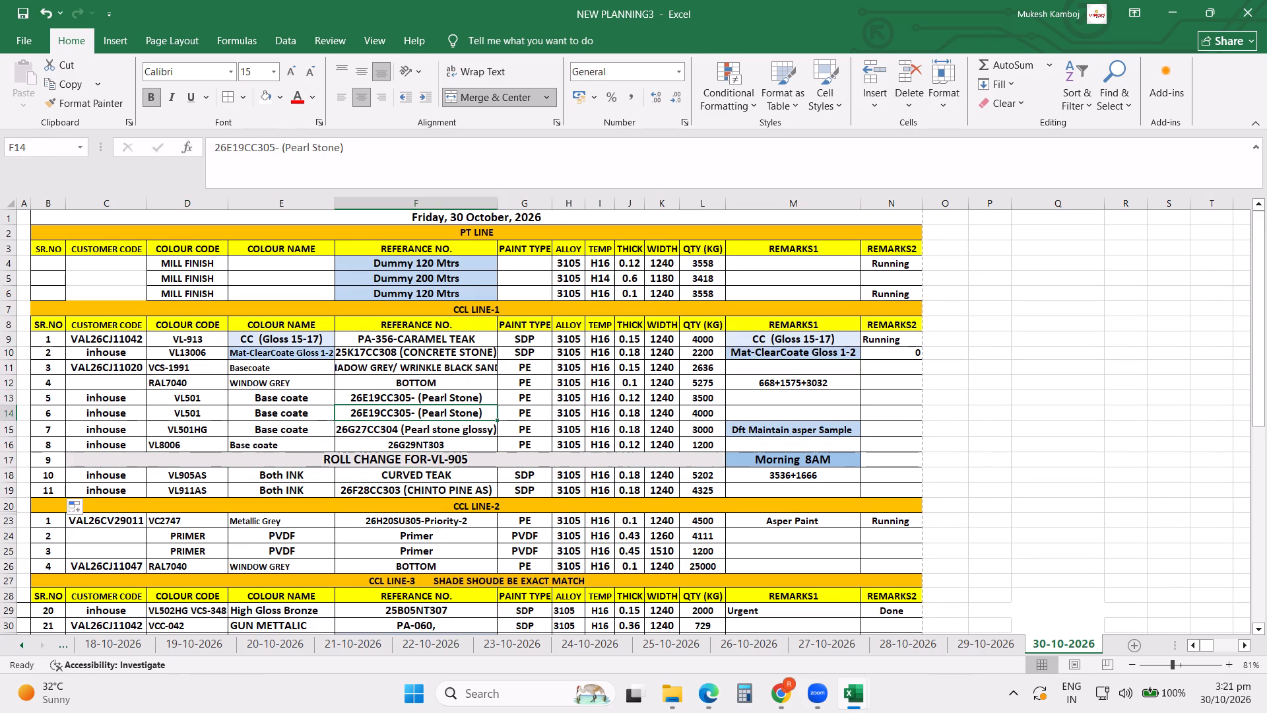
pyautogui.scroll(-1, 723, 407)
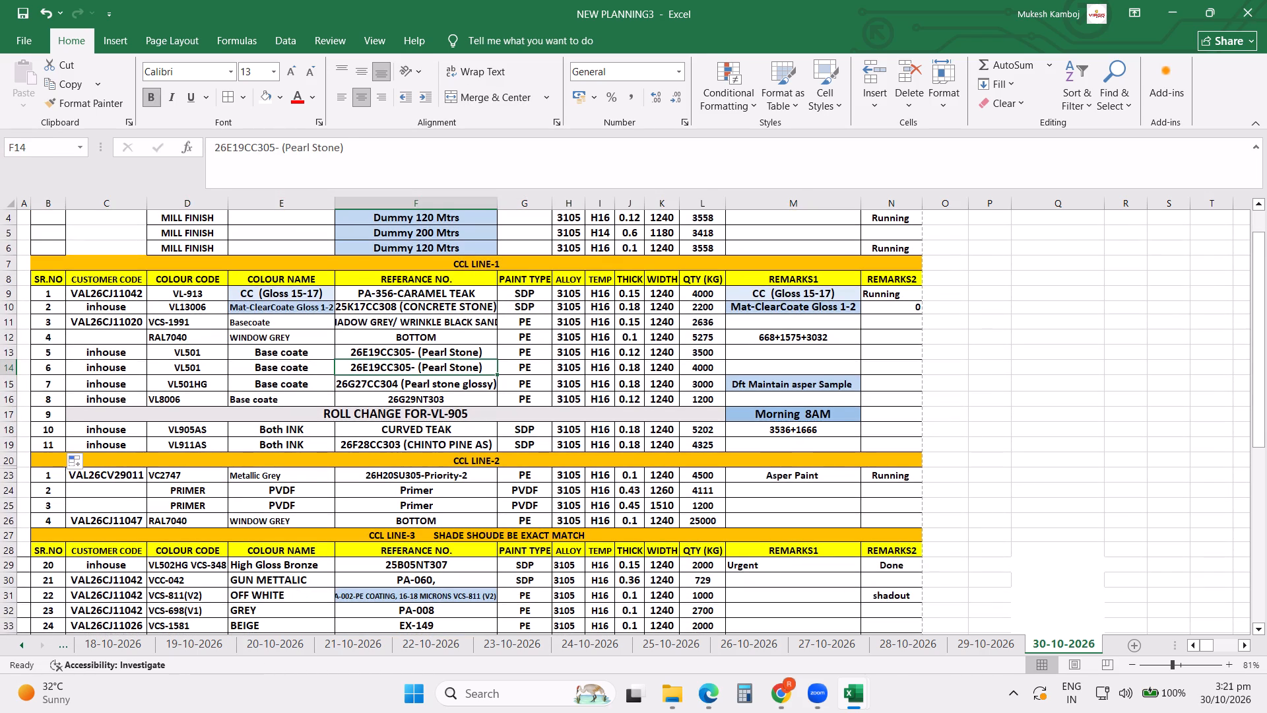
pyautogui.scroll(2, 723, 407)
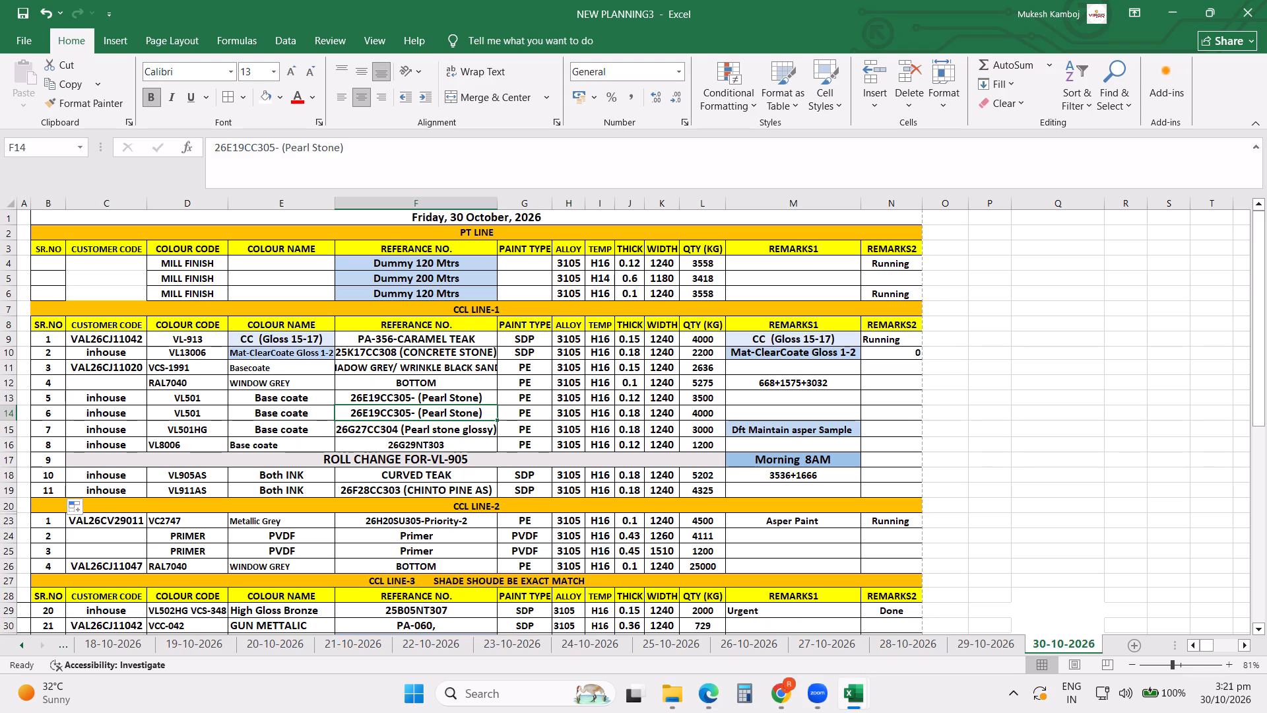
# Clear the REMARKS2 entry of the VL13006 row in CCL LINE-1.
pyautogui.click(769, 409)
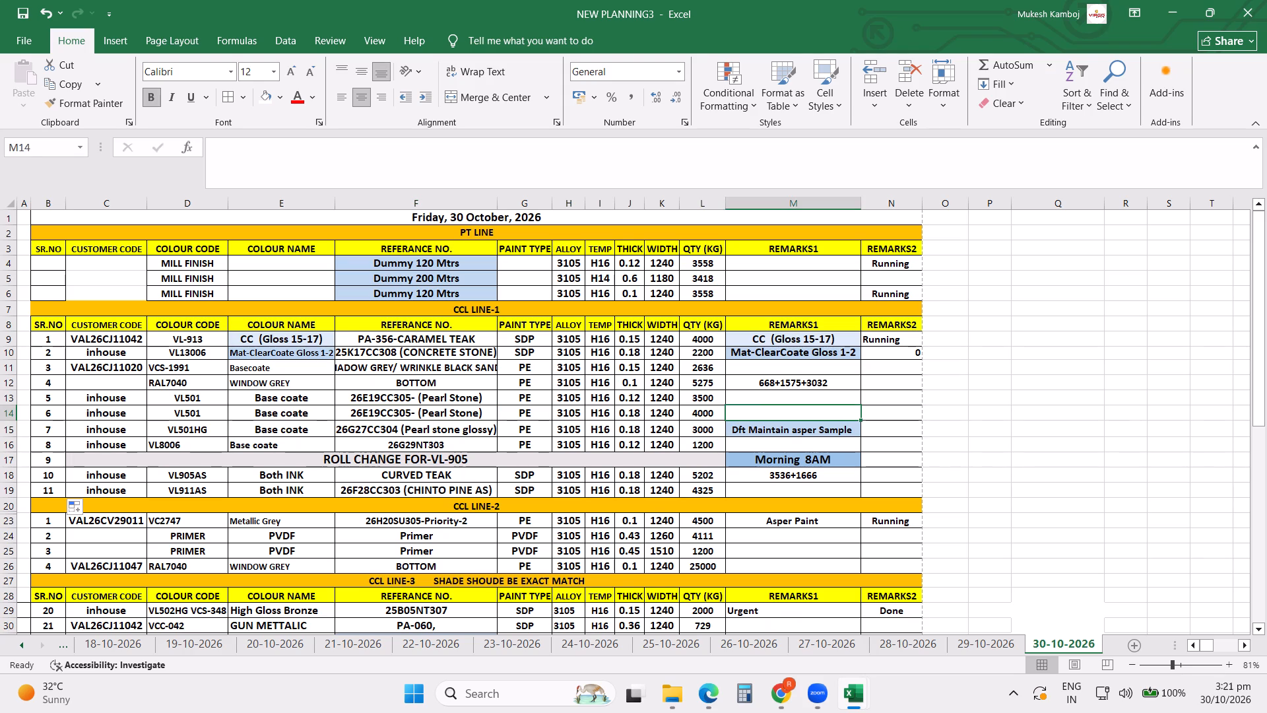
pyautogui.click(896, 386)
pyautogui.click(919, 355)
pyautogui.press('Delete')
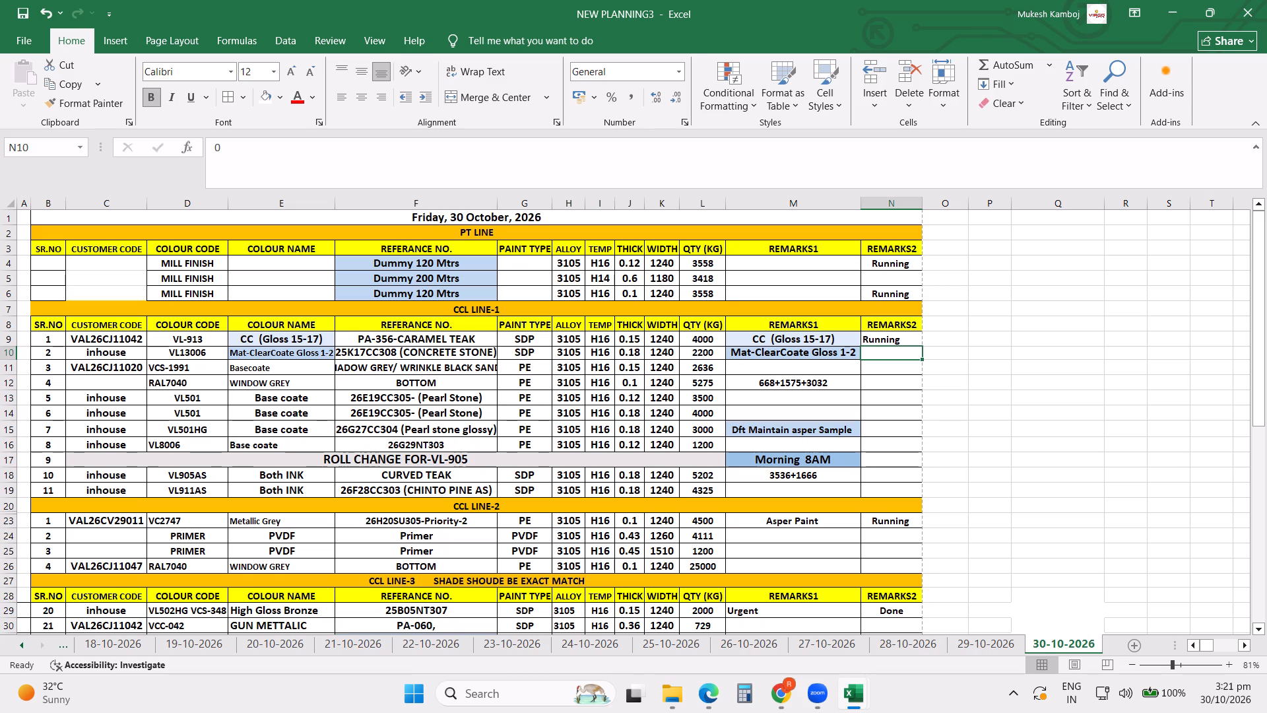
# Check the PT LINE on the 29-10-2026 sheet, and set the 0.1 thick Dummy 120 Mtrs quantity on the 30-10-2026 sheet to 4536.
pyautogui.click(703, 296)
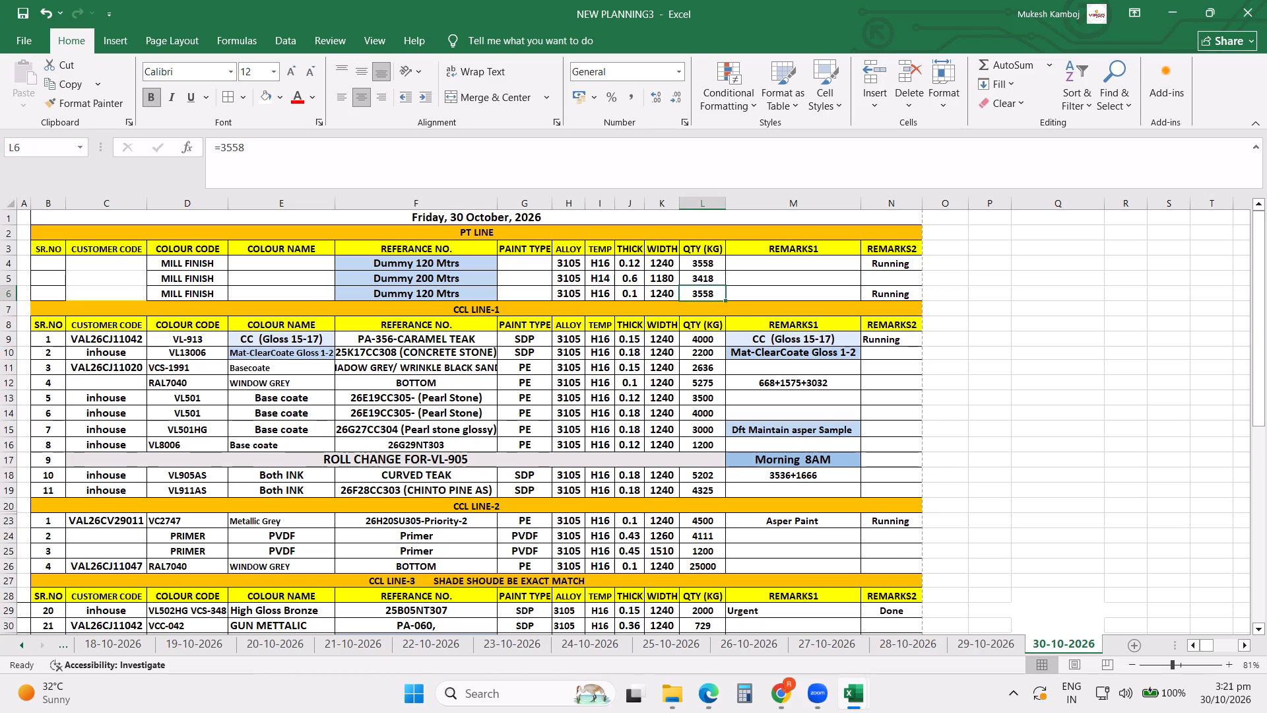
pyautogui.click(983, 646)
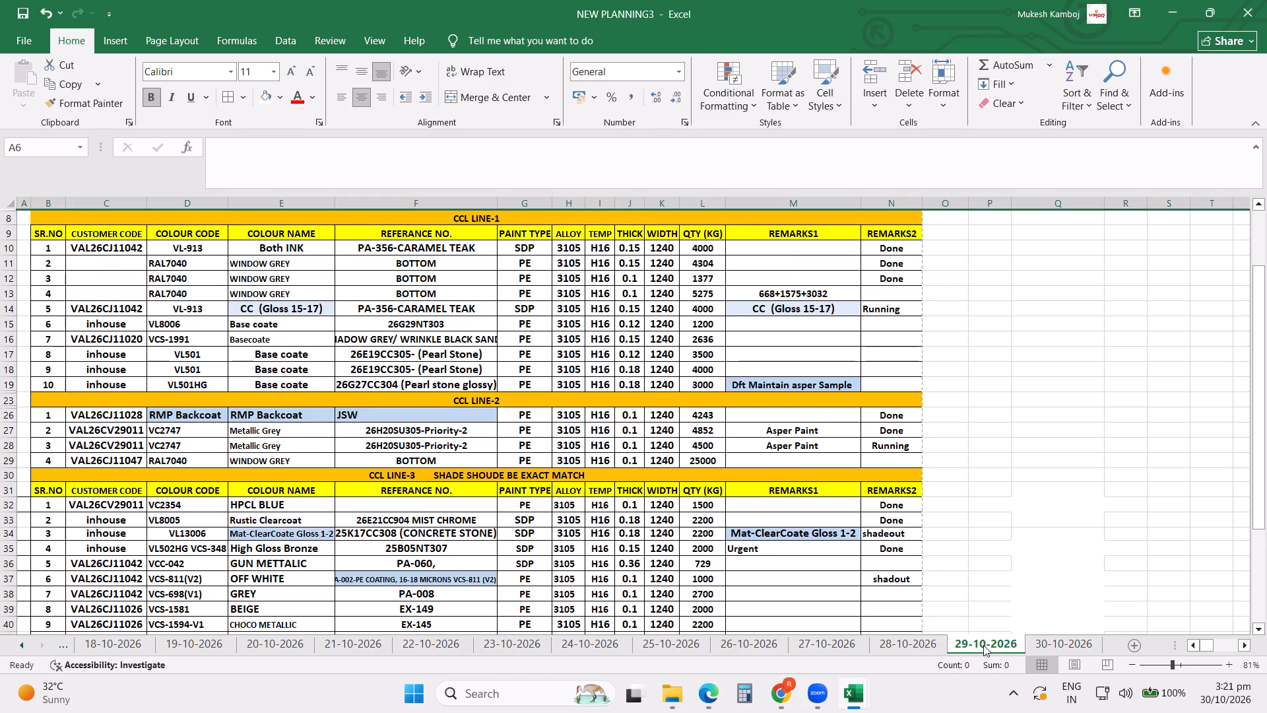
pyautogui.scroll(5, 973, 530)
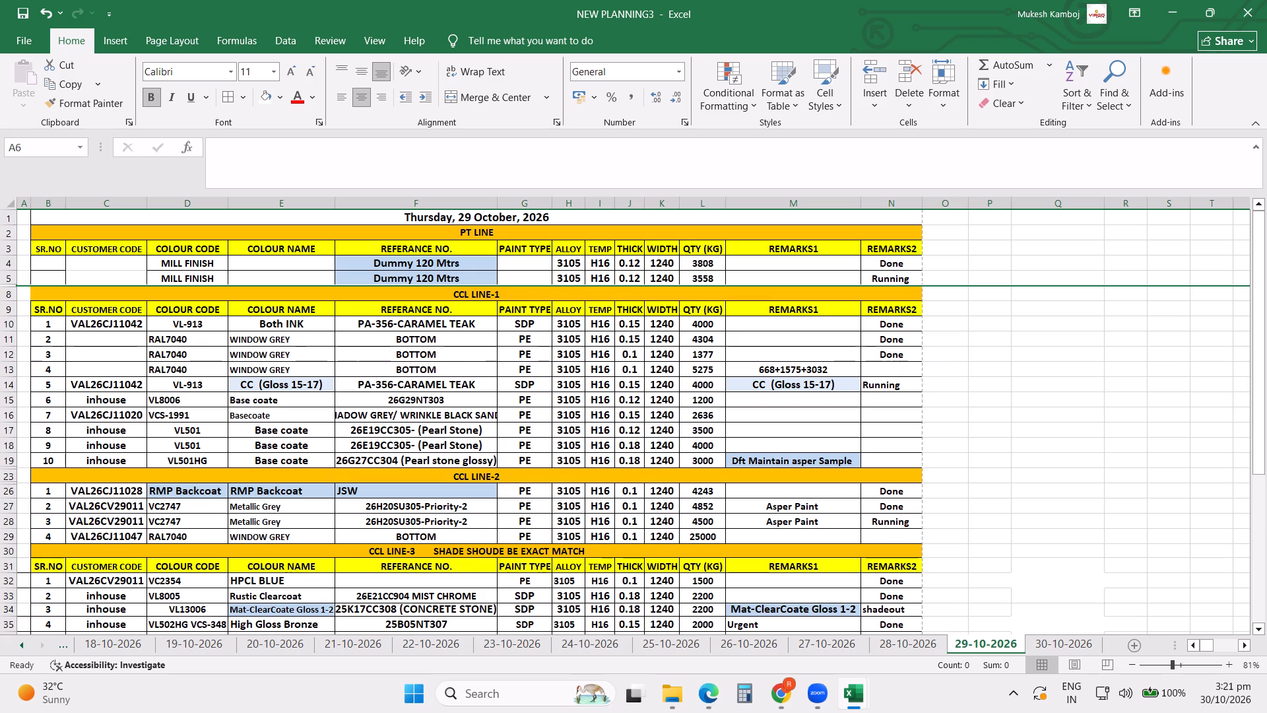
pyautogui.click(1057, 642)
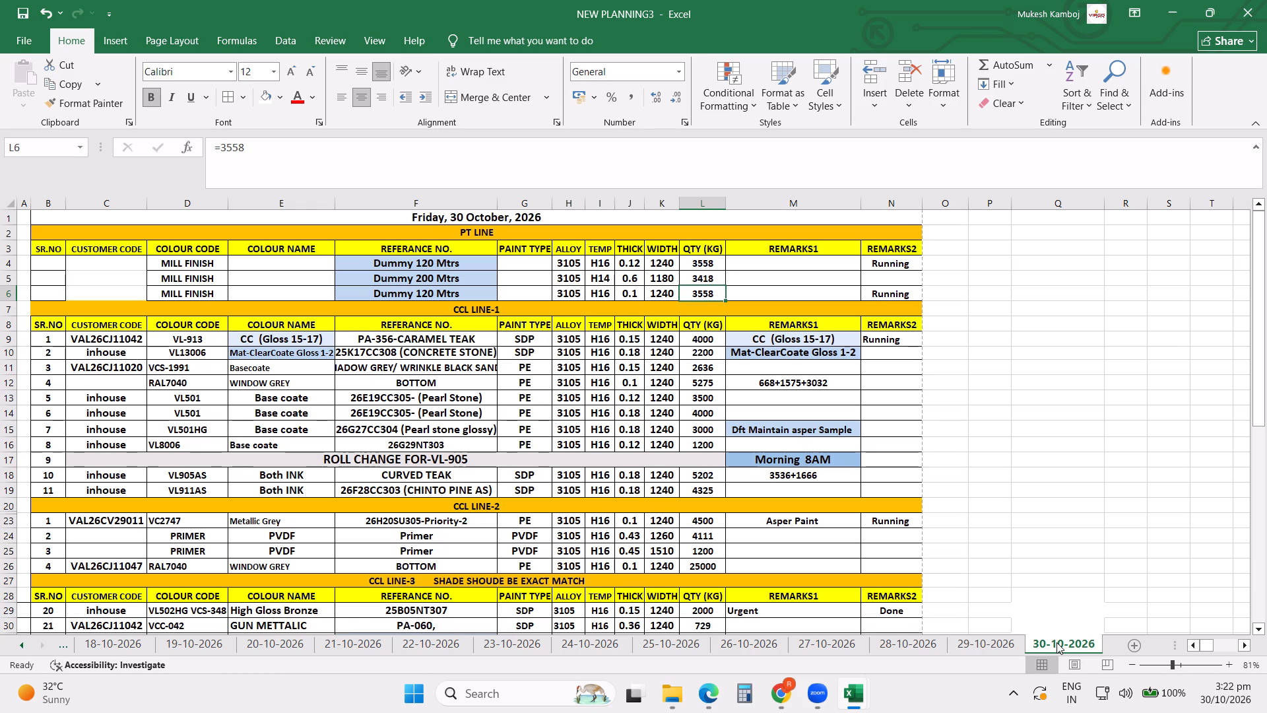
pyautogui.write('4536')
pyautogui.press('Return')
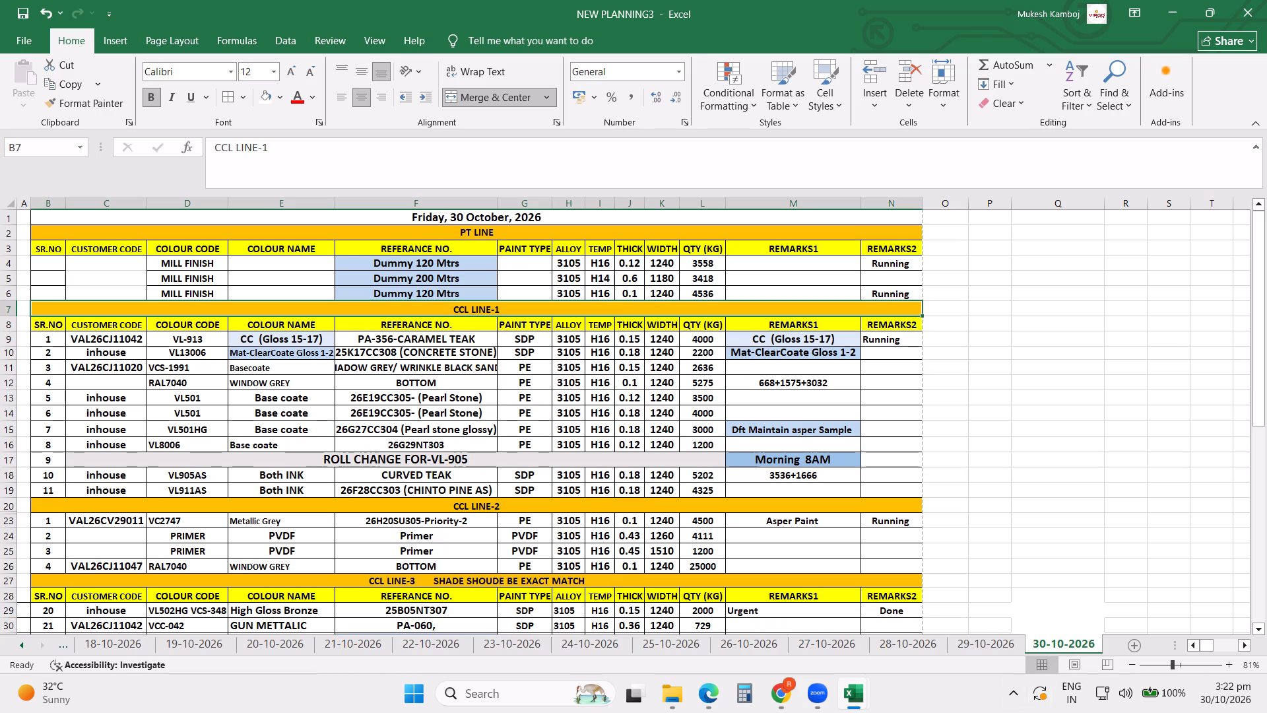
# Move the Dummy 200 Mtrs row to the end of the PT LINE section, and delete the emptied row.
pyautogui.click(11, 306)
pyautogui.hotkey('ctrl', 'shift', '=')
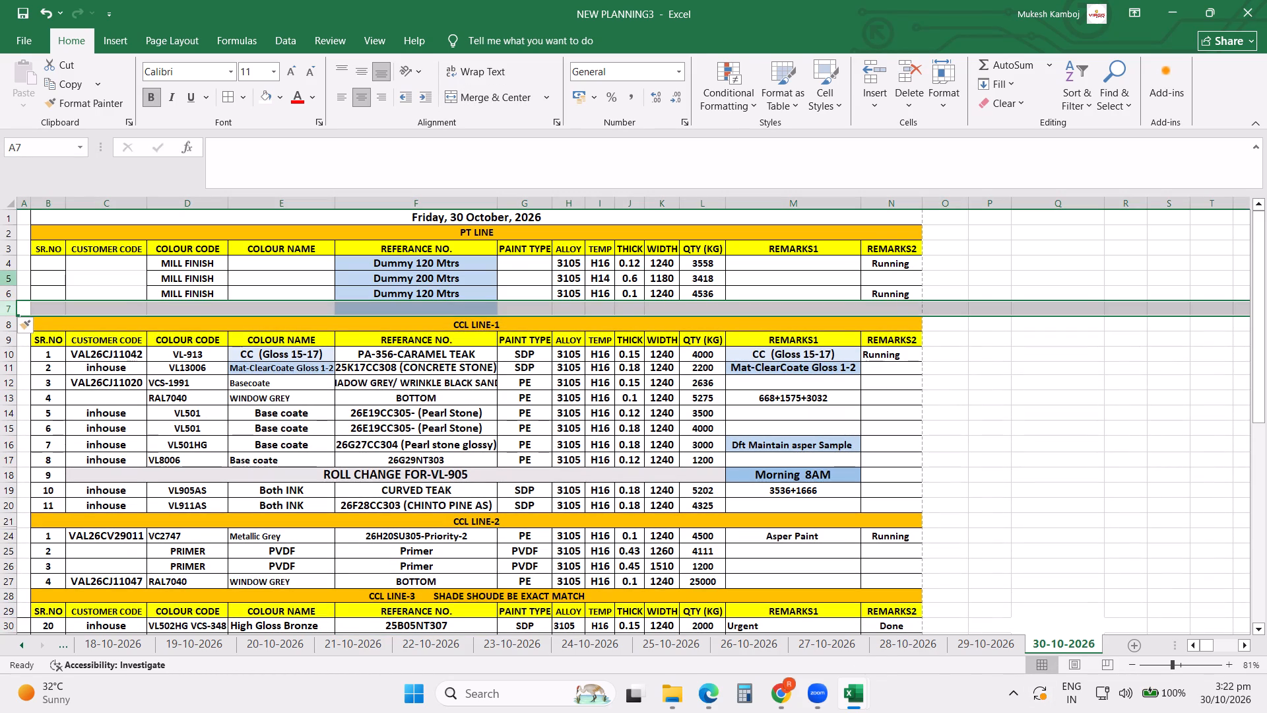
pyautogui.click(4, 279)
pyautogui.hotkey('ctrl', 'x')
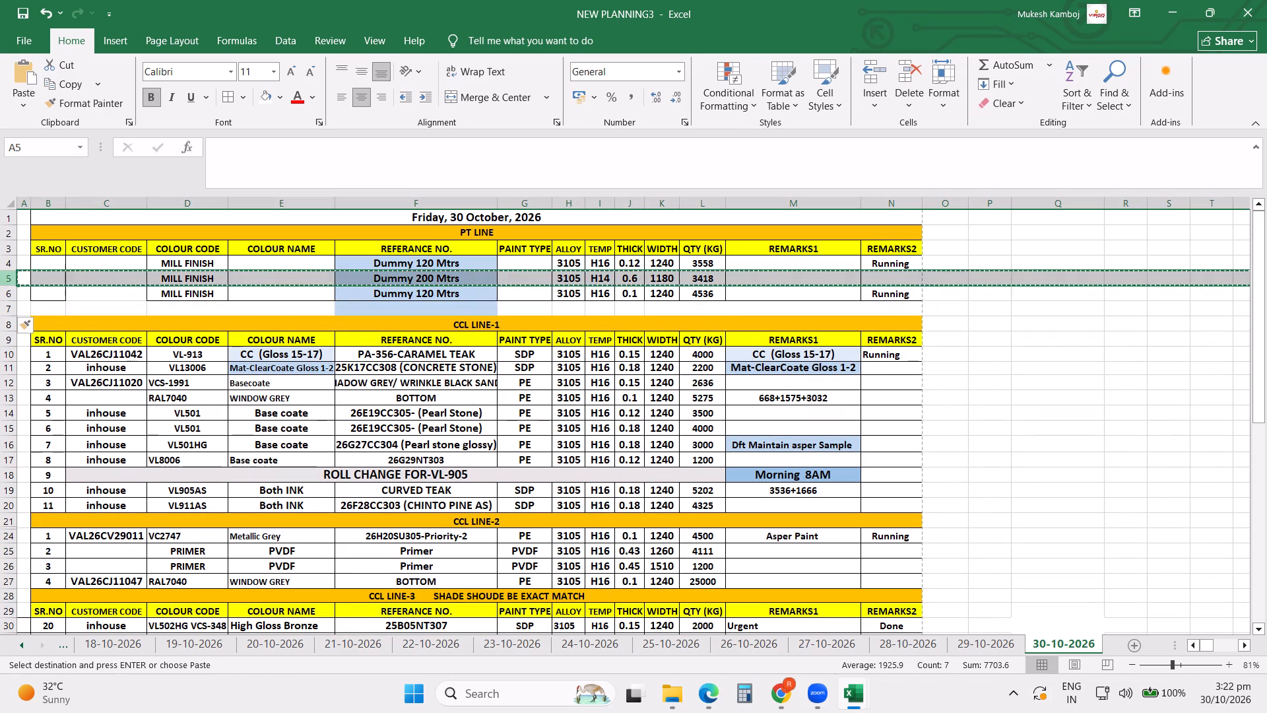
pyautogui.click(3, 308)
pyautogui.hotkey('ctrl', 'v')
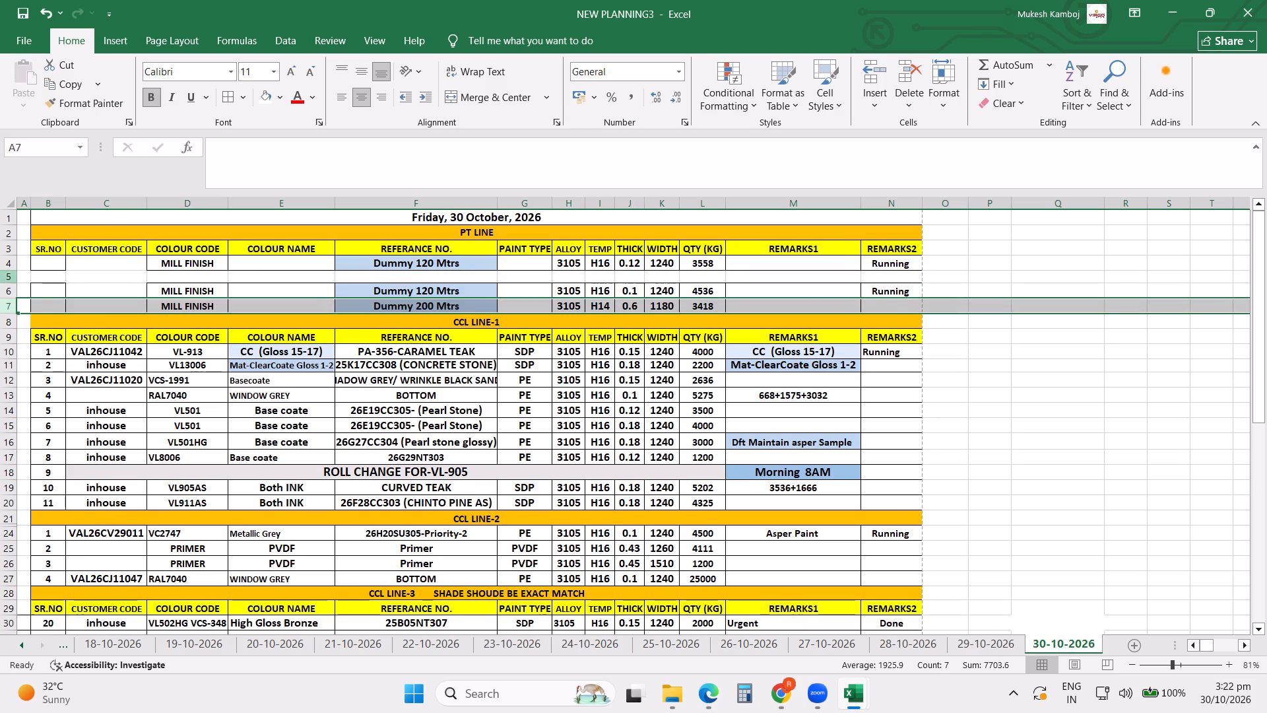
pyautogui.click(5, 273)
pyautogui.click(2, 275)
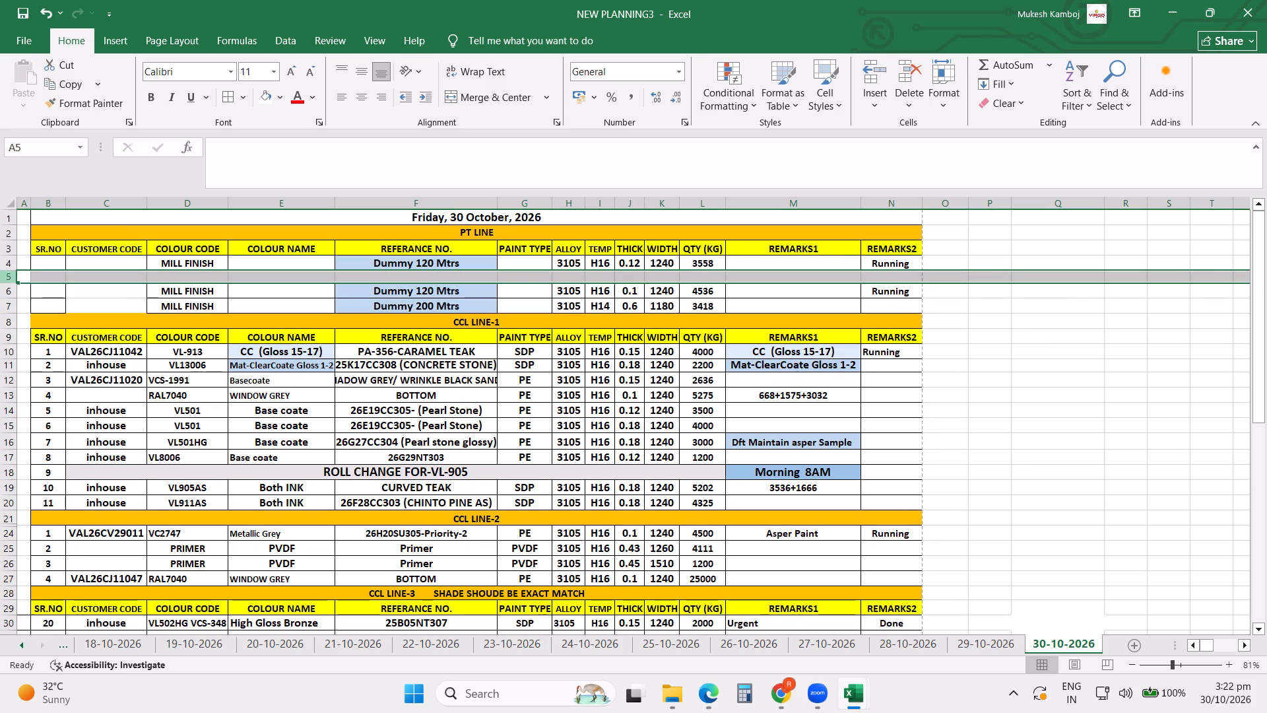
pyautogui.hotkey('ctrl', '-')
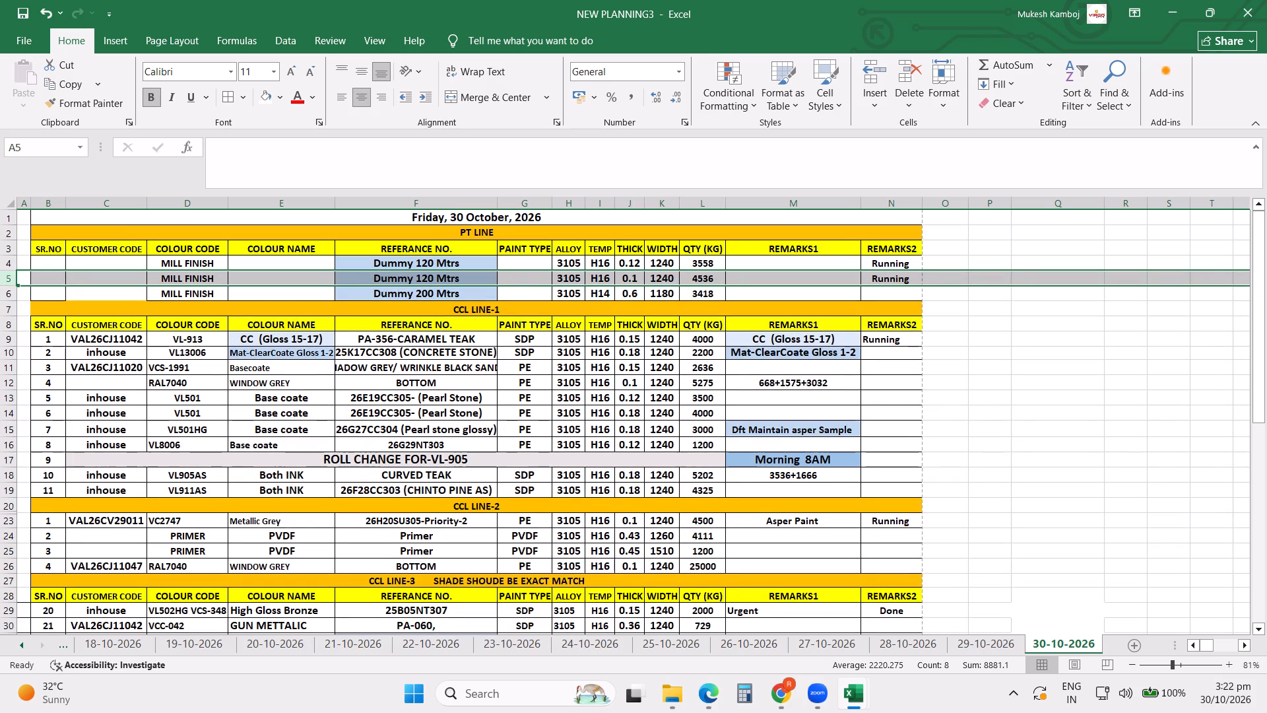
# Change the 0.1 thick Dummy 120 Mtrs quantity to the formula =4536+4531, consulting the DAILY INVENTORY workbook for the added coil weight.
pyautogui.click(701, 283)
pyautogui.click(701, 277)
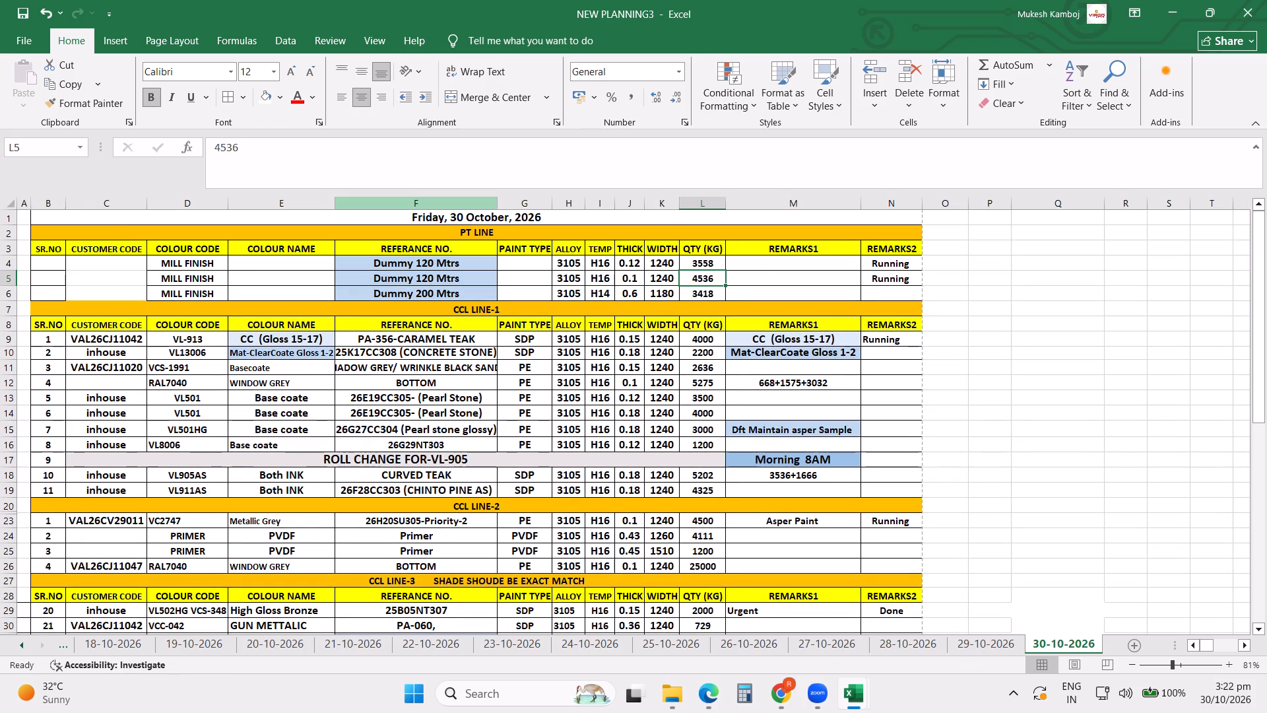
pyautogui.click(211, 145)
pyautogui.press('=')
pyautogui.press('Right')
pyautogui.press('Right')
pyautogui.press('Right')
pyautogui.press('Right')
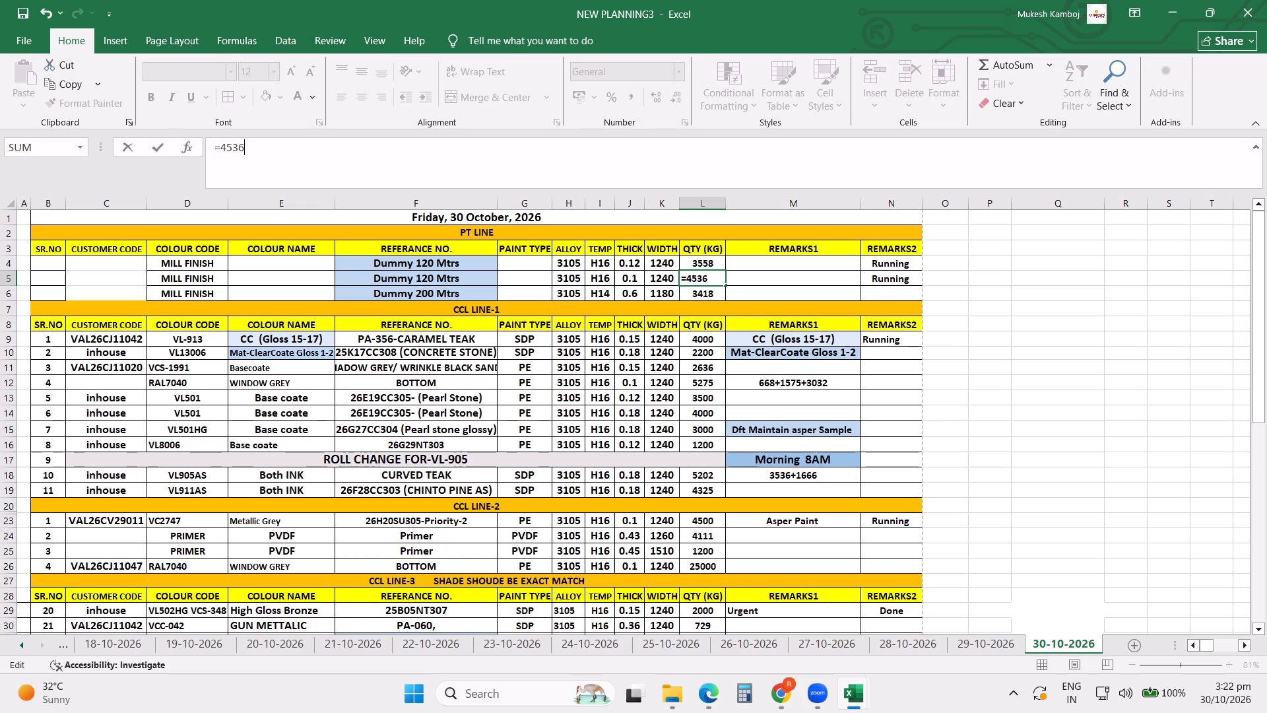
pyautogui.hotkey('shift', '+')
pyautogui.click(857, 700)
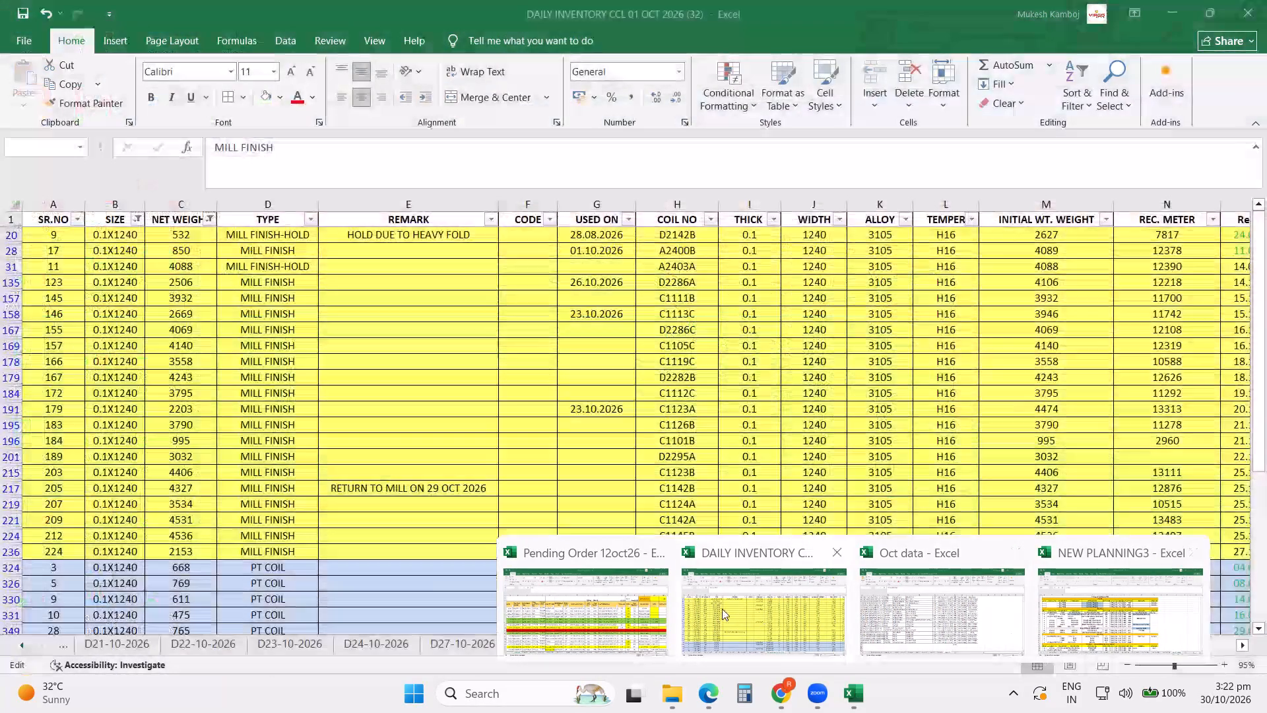
pyautogui.click(736, 609)
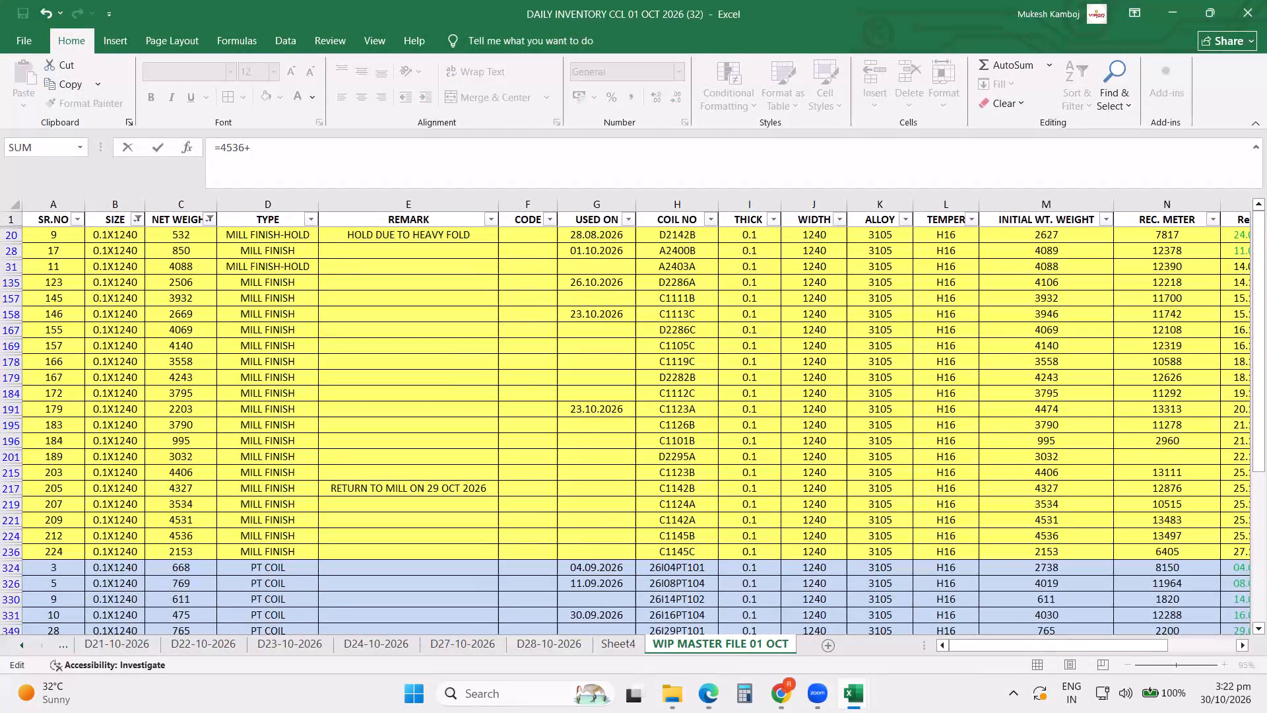
pyautogui.click(855, 698)
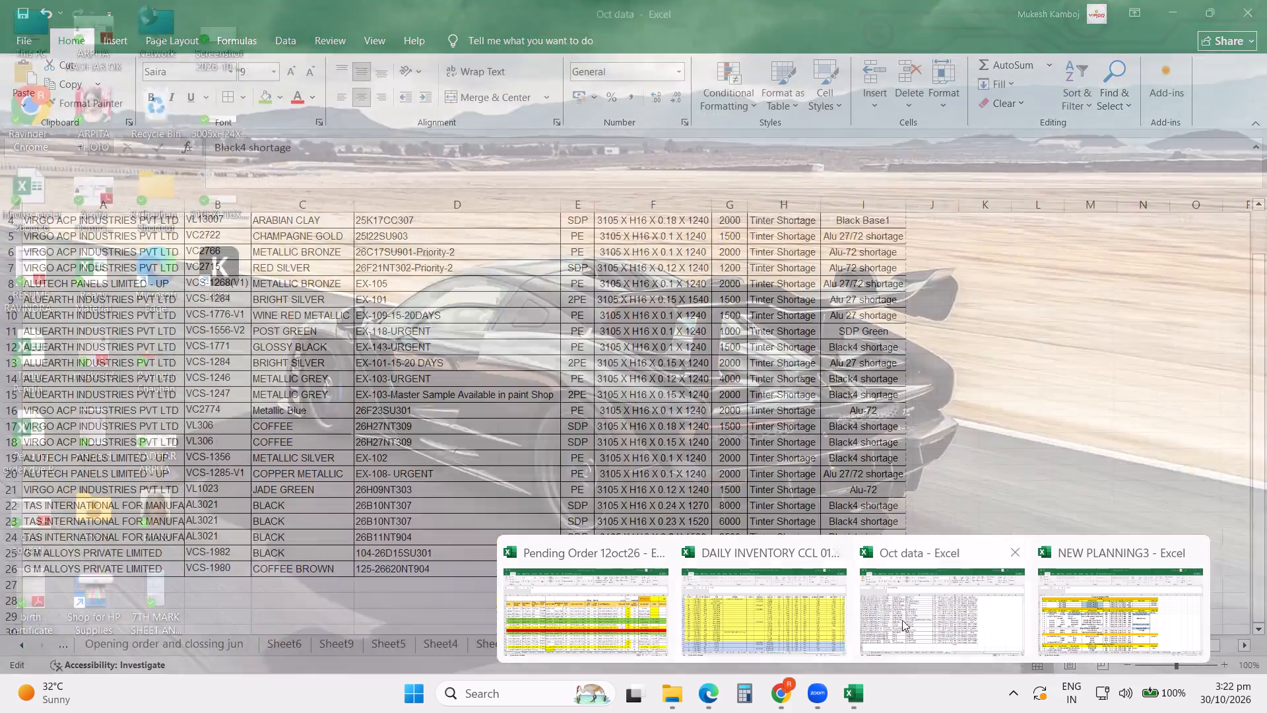
pyautogui.click(1068, 627)
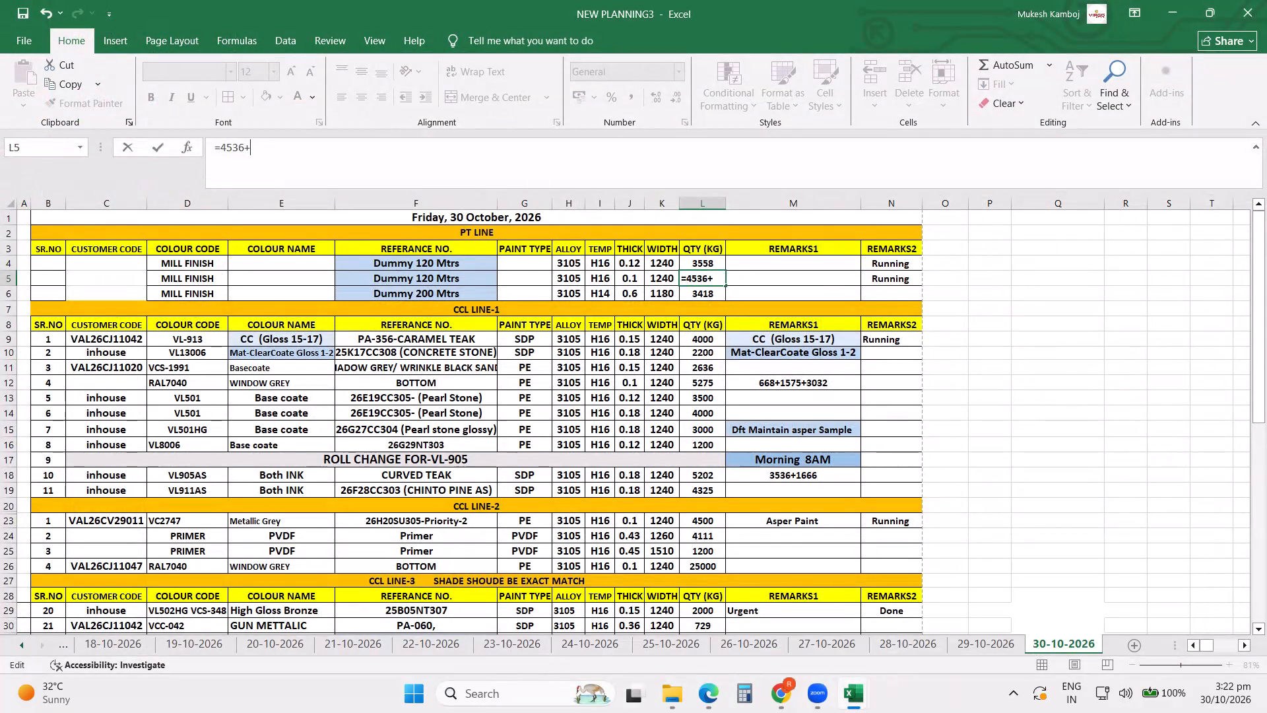
pyautogui.write('4531')
pyautogui.press('Return')
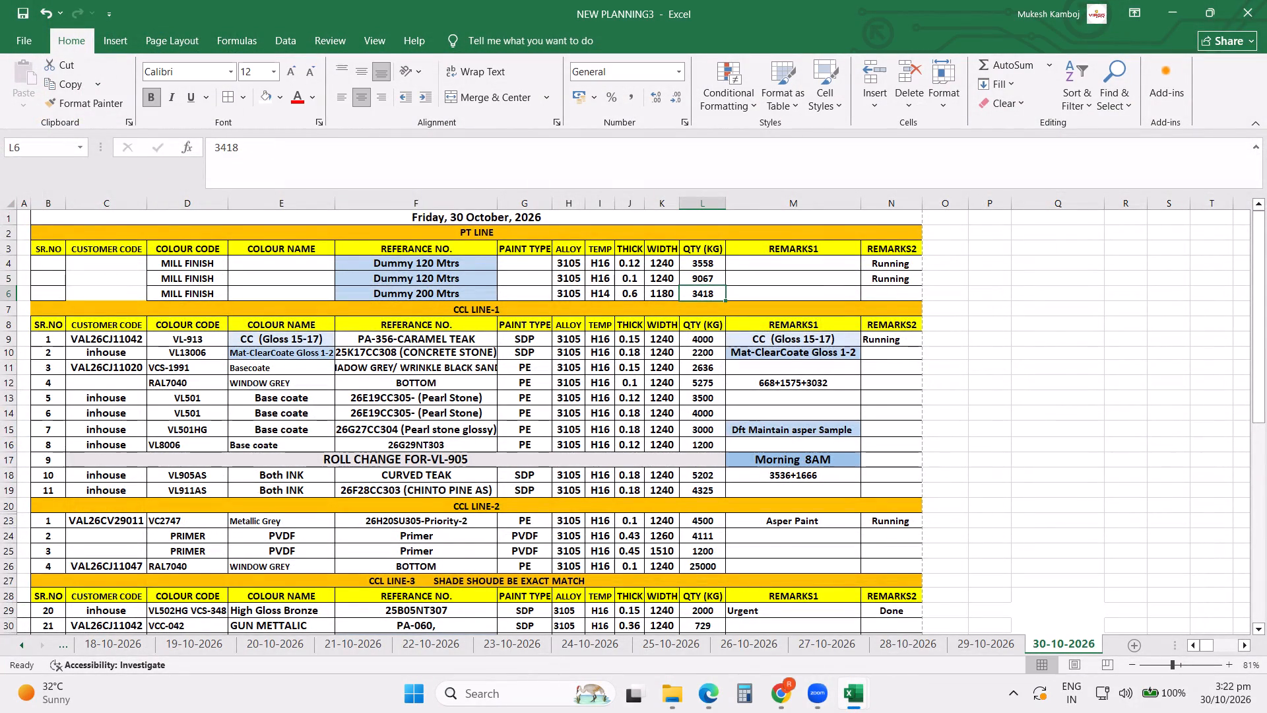
# Copy the 0.1 thick Dummy 120 Mtrs quantity into its REMARKS1 cell and turn it into the plain text 4536+4531.
pyautogui.click(711, 275)
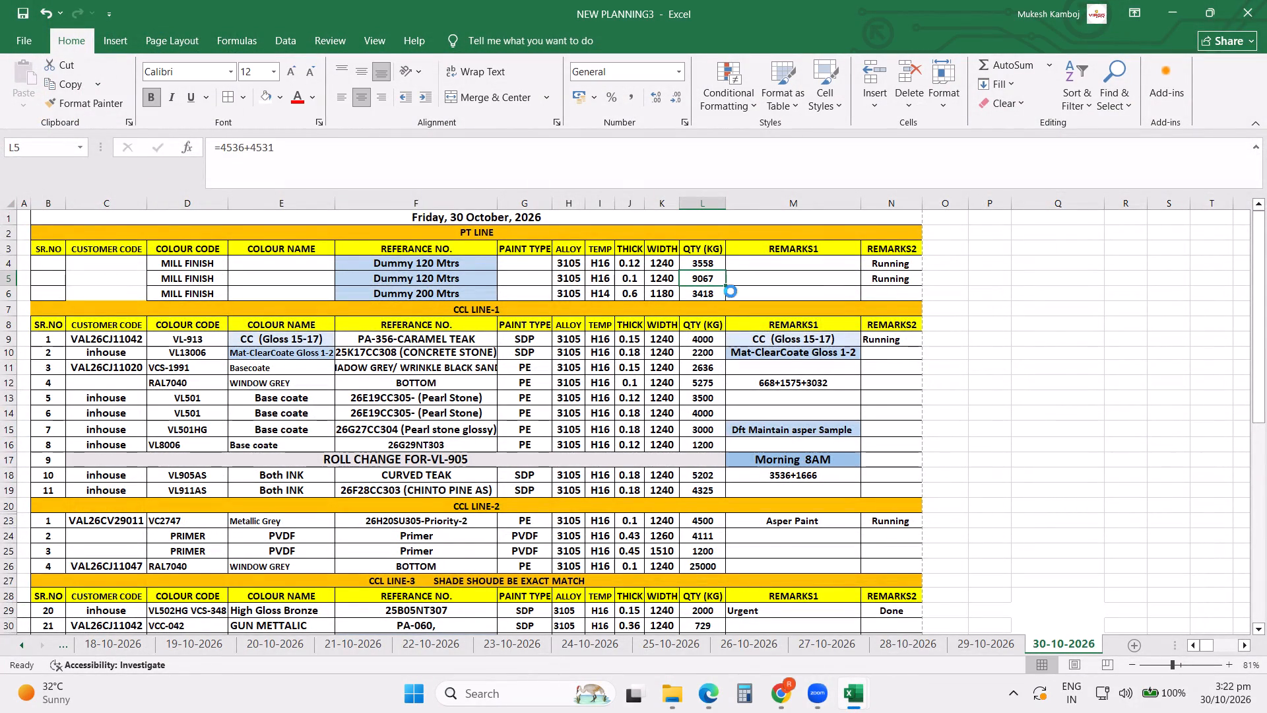
pyautogui.hotkey('ctrl', 'c')
pyautogui.click(736, 281)
pyautogui.hotkey('ctrl', 'v')
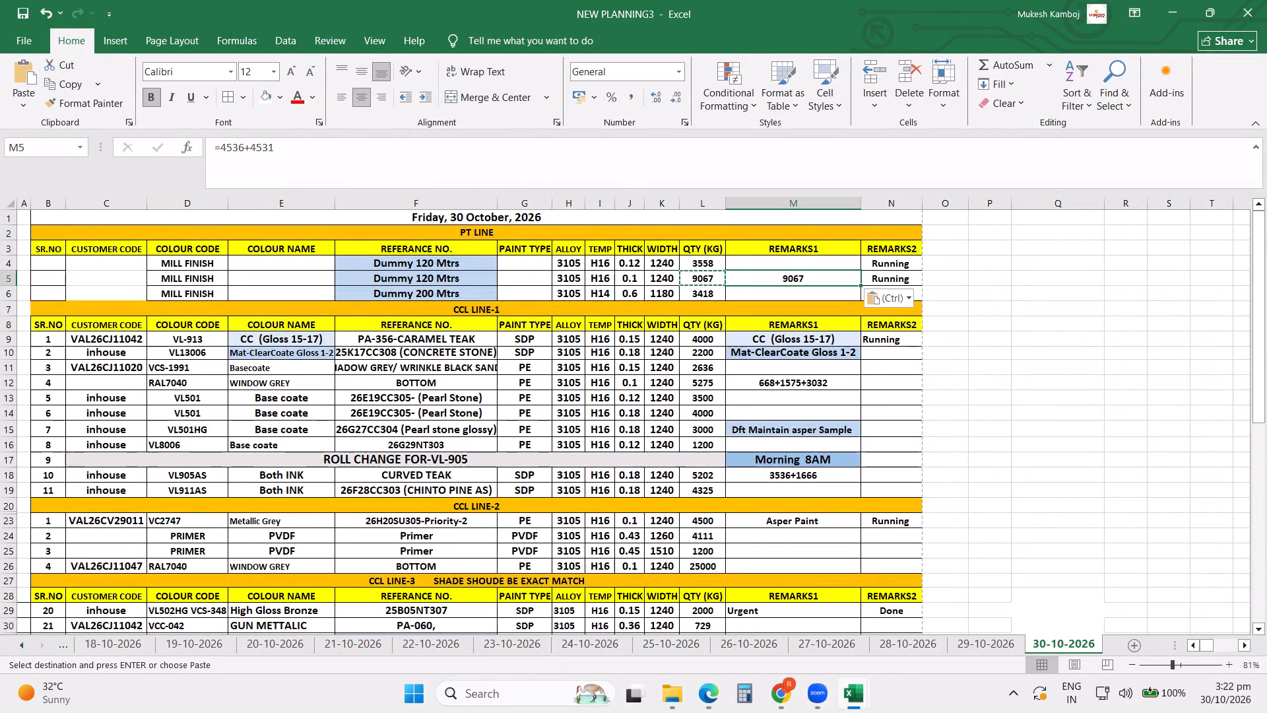
pyautogui.click(220, 145)
pyautogui.press('BackSpace')
pyautogui.press('Return')
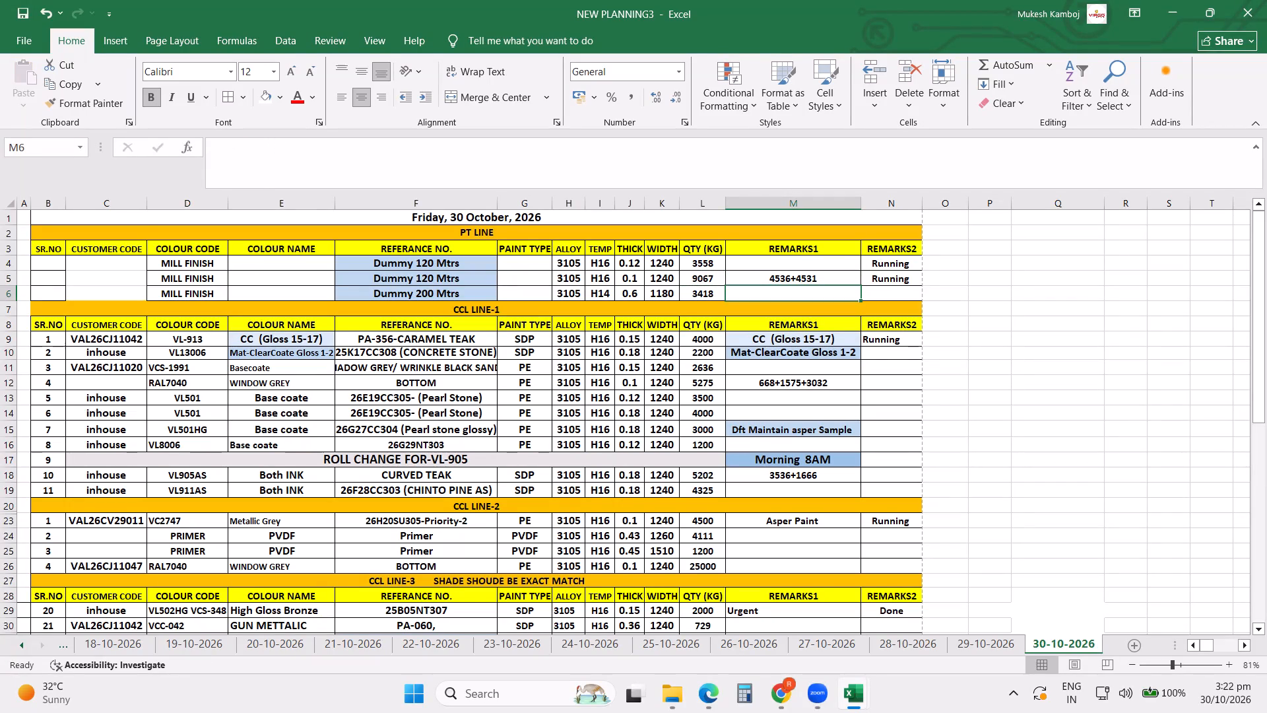
# Replace the REMARKS2 entry of the 0.1 thick Dummy 120 Mtrs row with Next Plan.
pyautogui.click(907, 284)
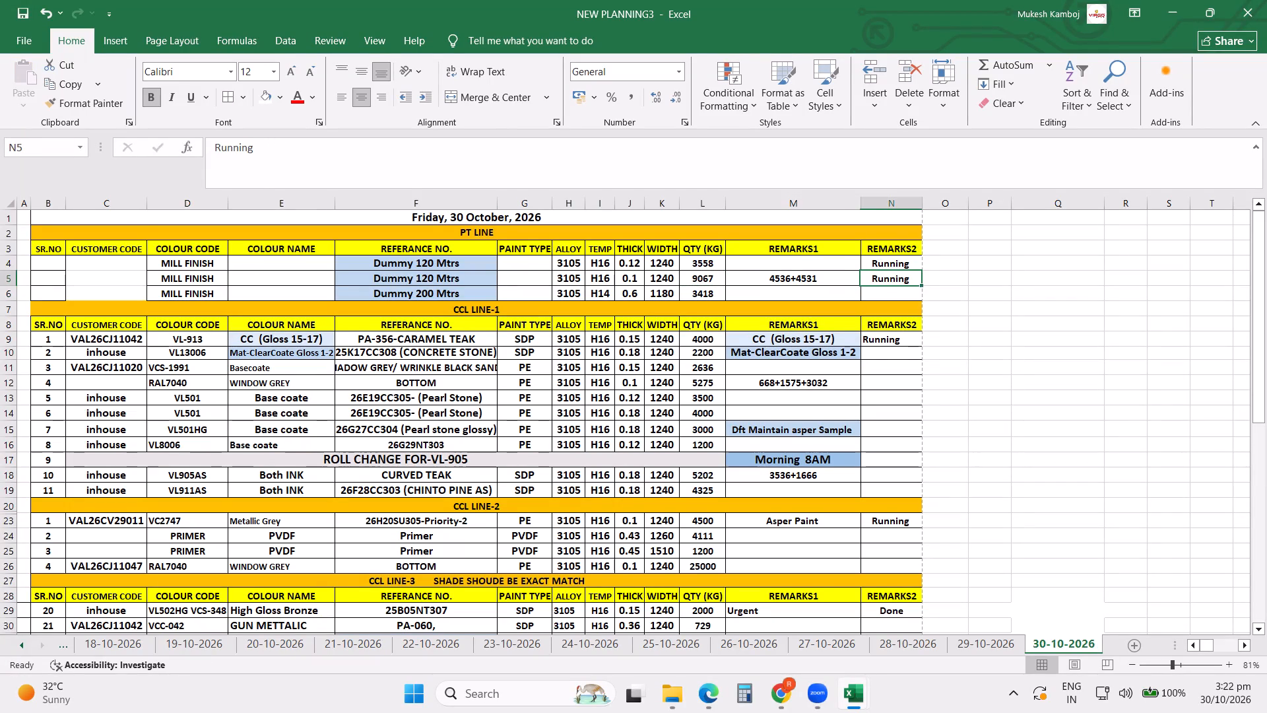
pyautogui.press('Delete')
pyautogui.write('Ne')
pyautogui.write('xt Plan')
pyautogui.press('space')
pyautogui.press('Return')
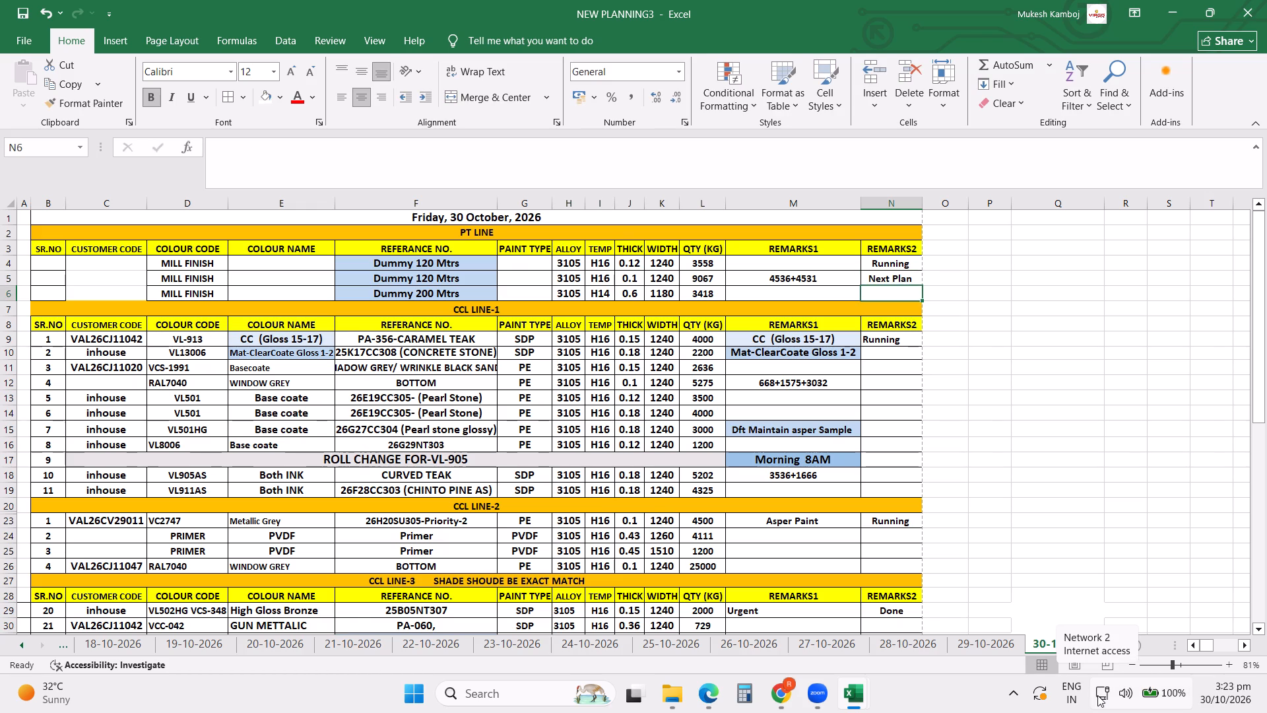
# Show the hidden background app icons in the system tray.
pyautogui.doubleClick(1016, 696)
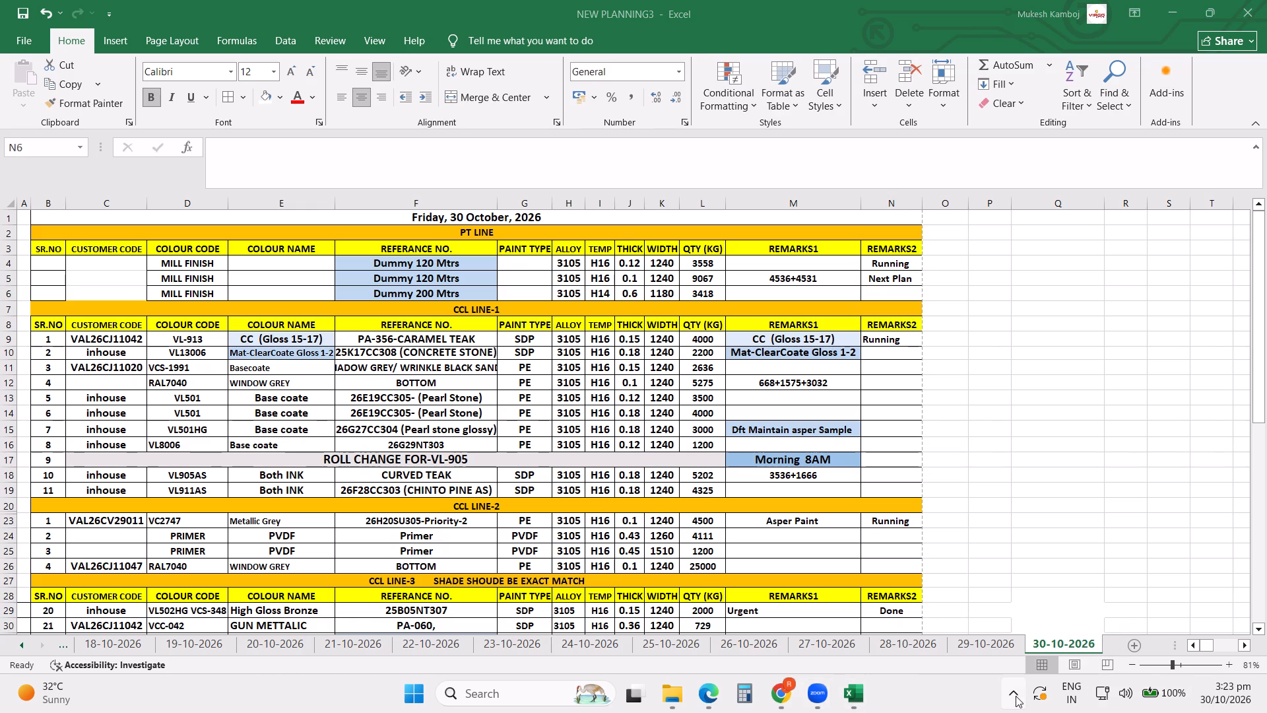
pyautogui.click(1016, 696)
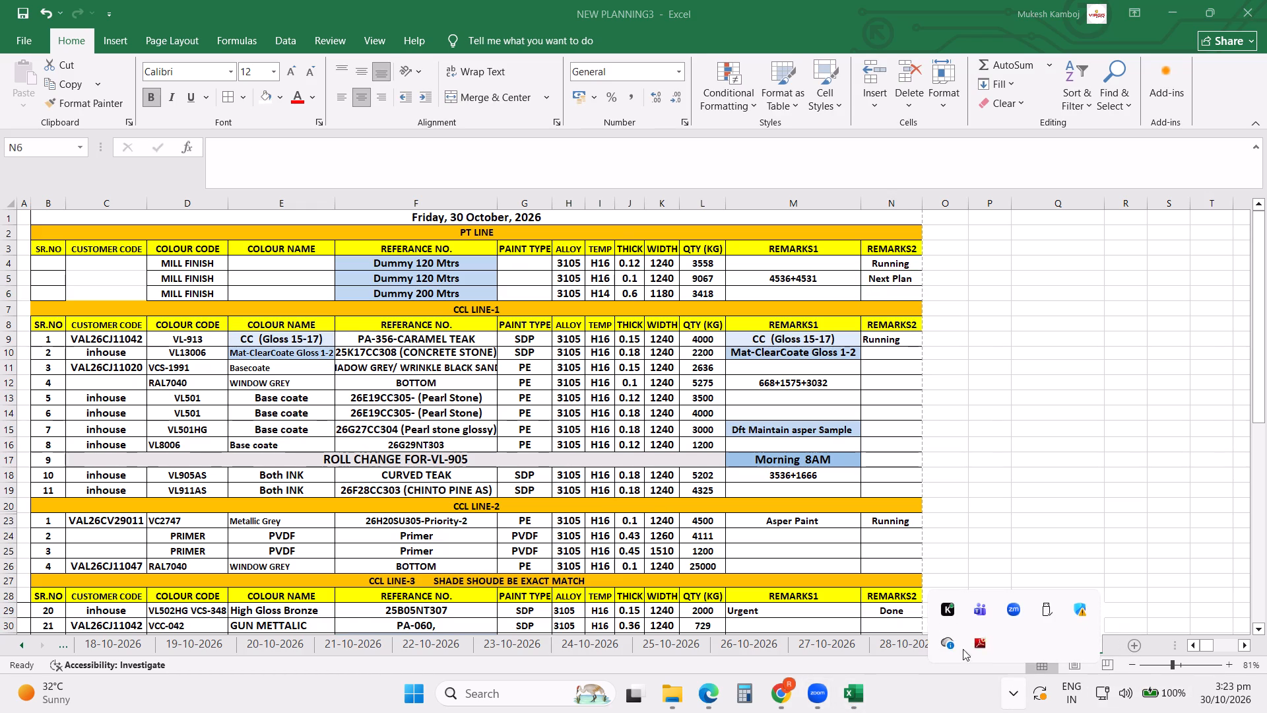
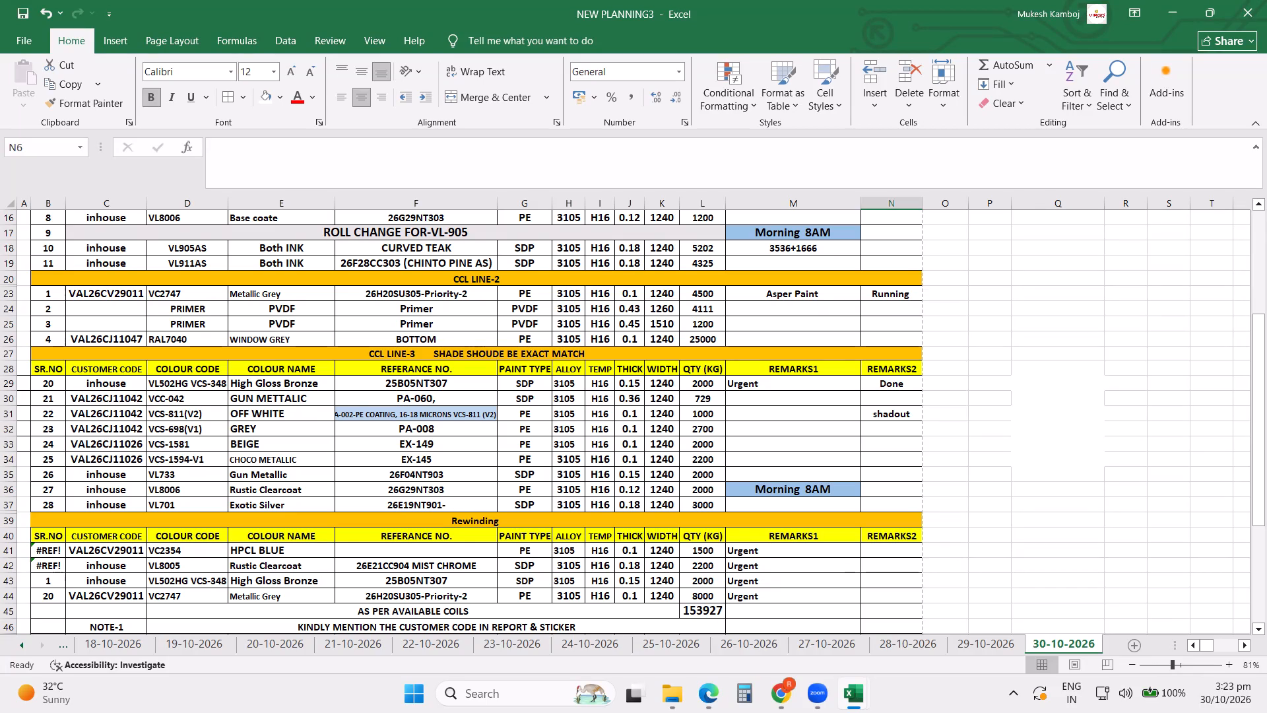
# Delete the HPCL BLUE, Rustic Clearcoat and High Gloss Bronze rows from the Rewinding section.
pyautogui.click(878, 419)
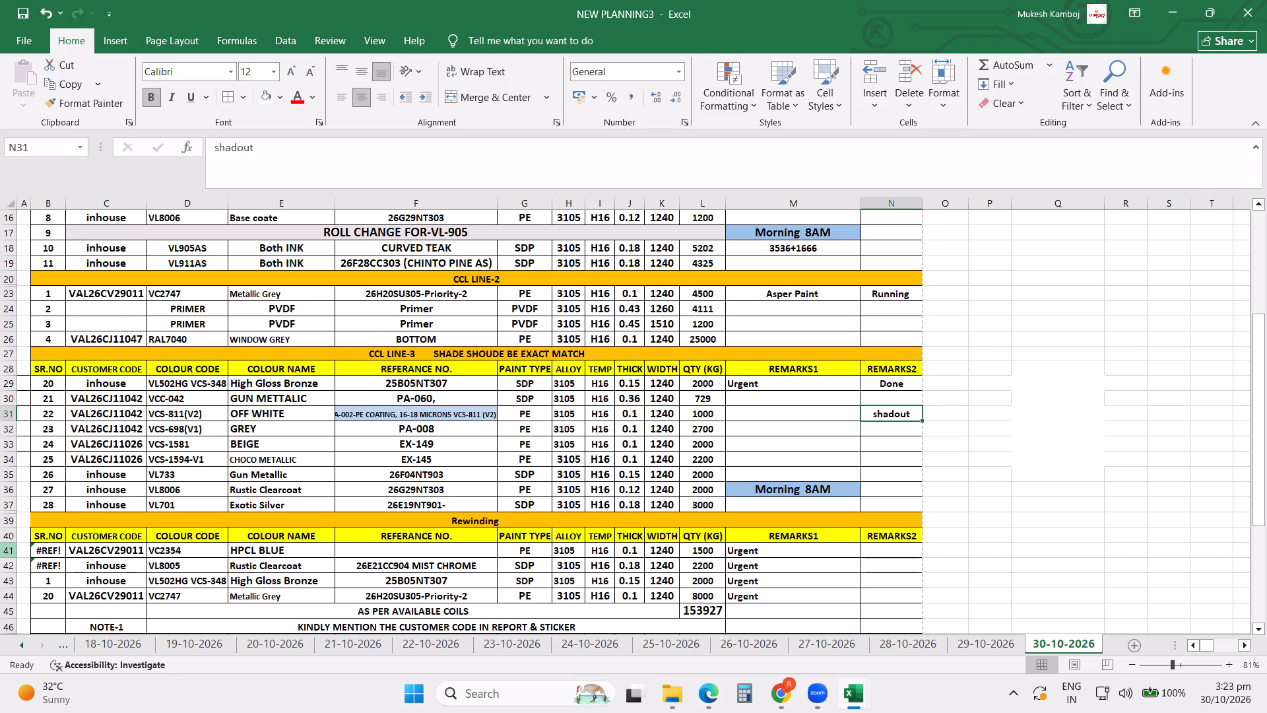
pyautogui.moveTo(9, 553); pyautogui.dragTo(13, 580)
pyautogui.rightClick(13, 580)
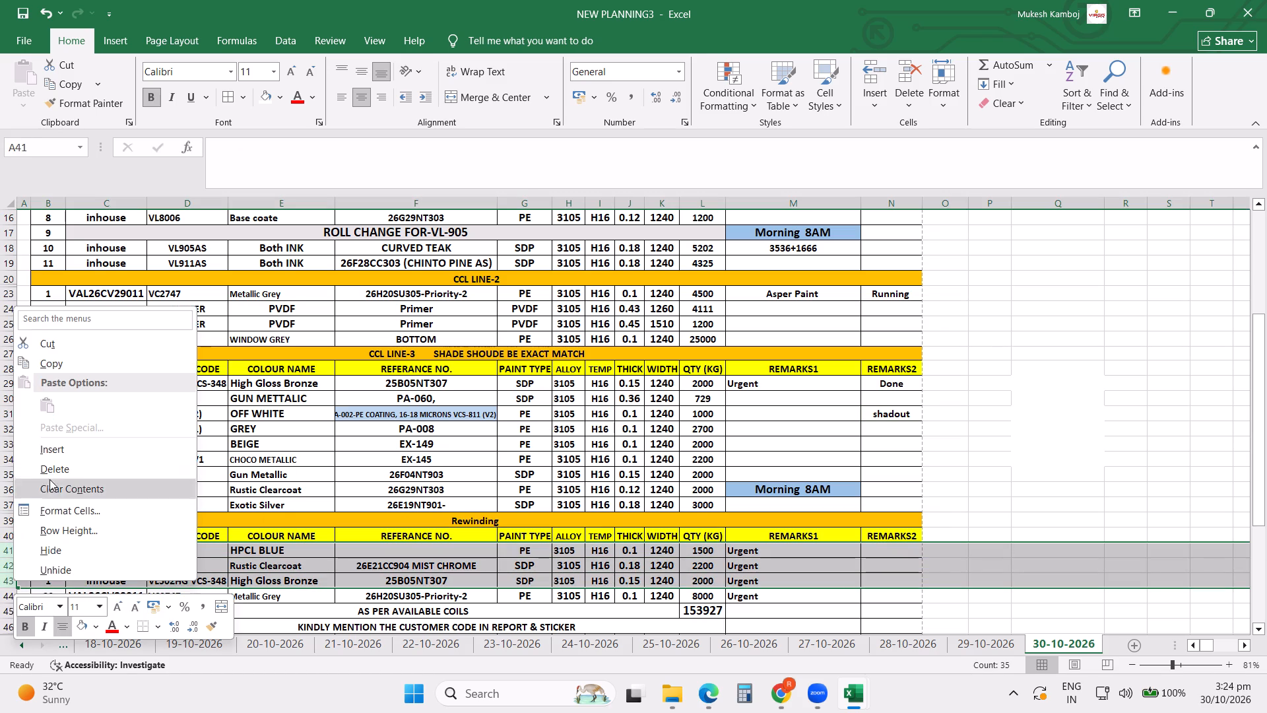
pyautogui.click(49, 471)
pyautogui.click(614, 497)
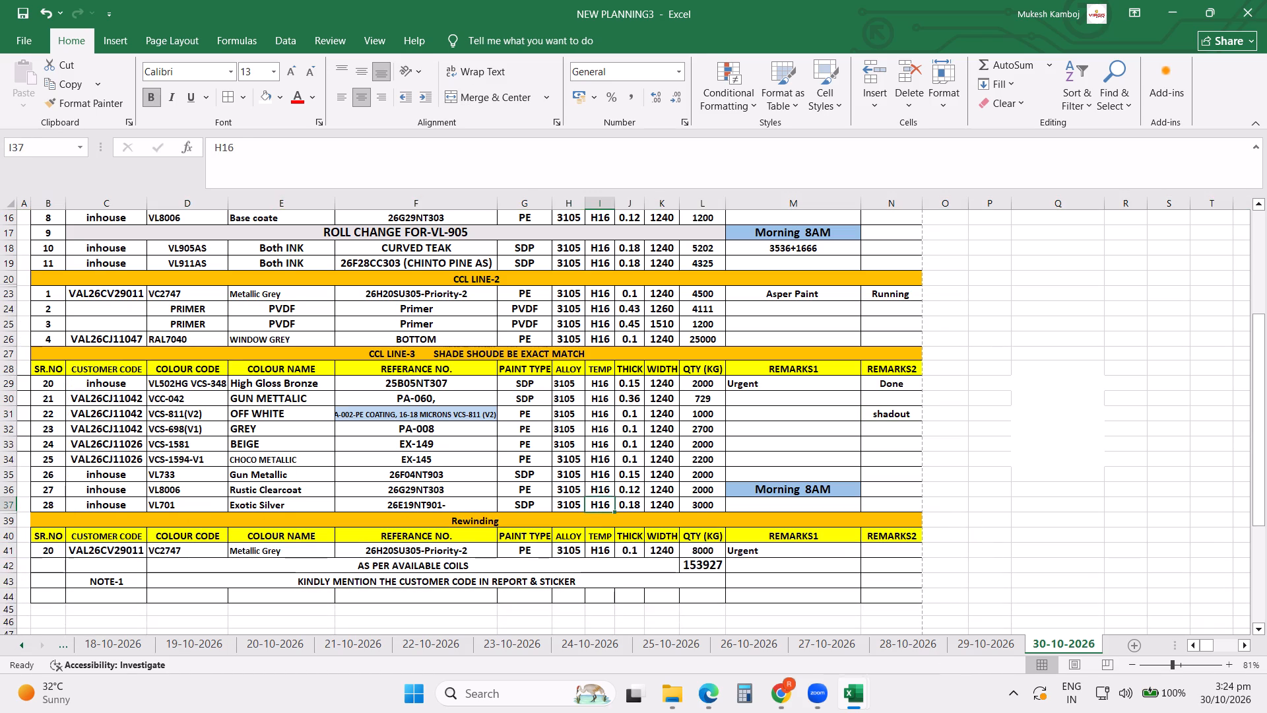
# Change the serial number formula of the first CCL LINE-3 row, High Gloss Bronze, to =ROWS($A$29:B29).
pyautogui.click(757, 547)
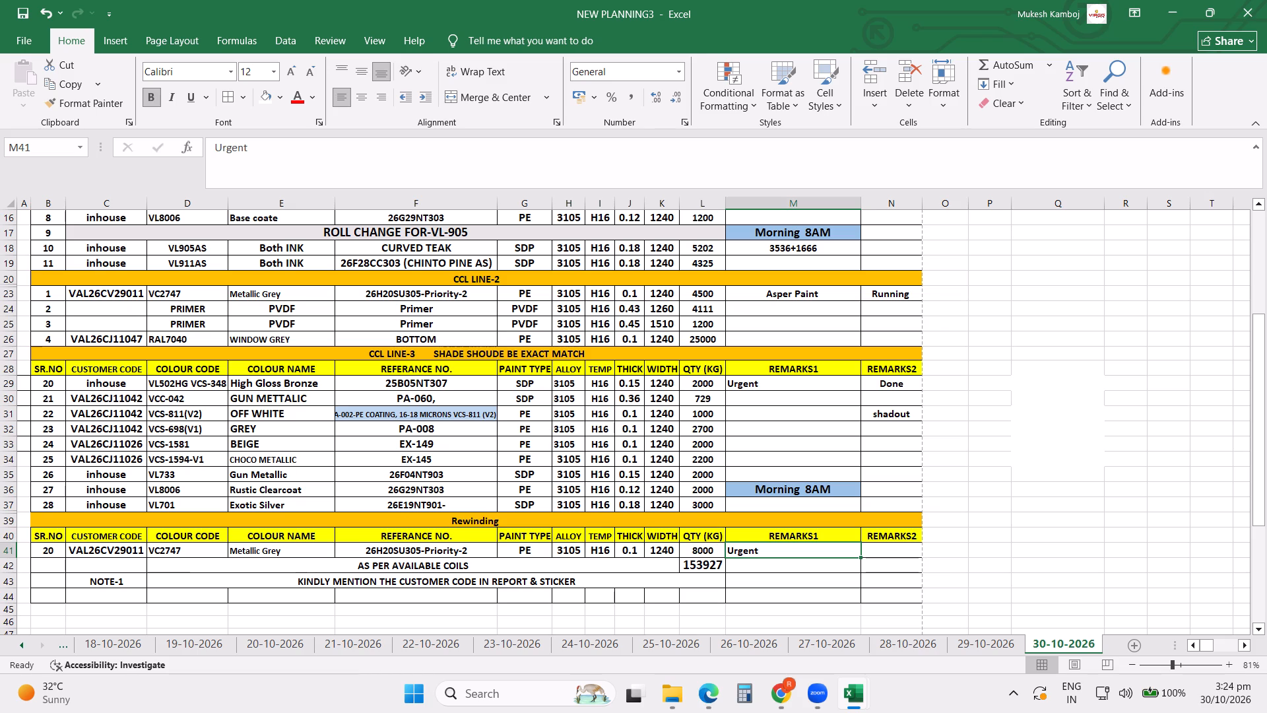
pyautogui.scroll(3, 191, 460)
pyautogui.click(38, 517)
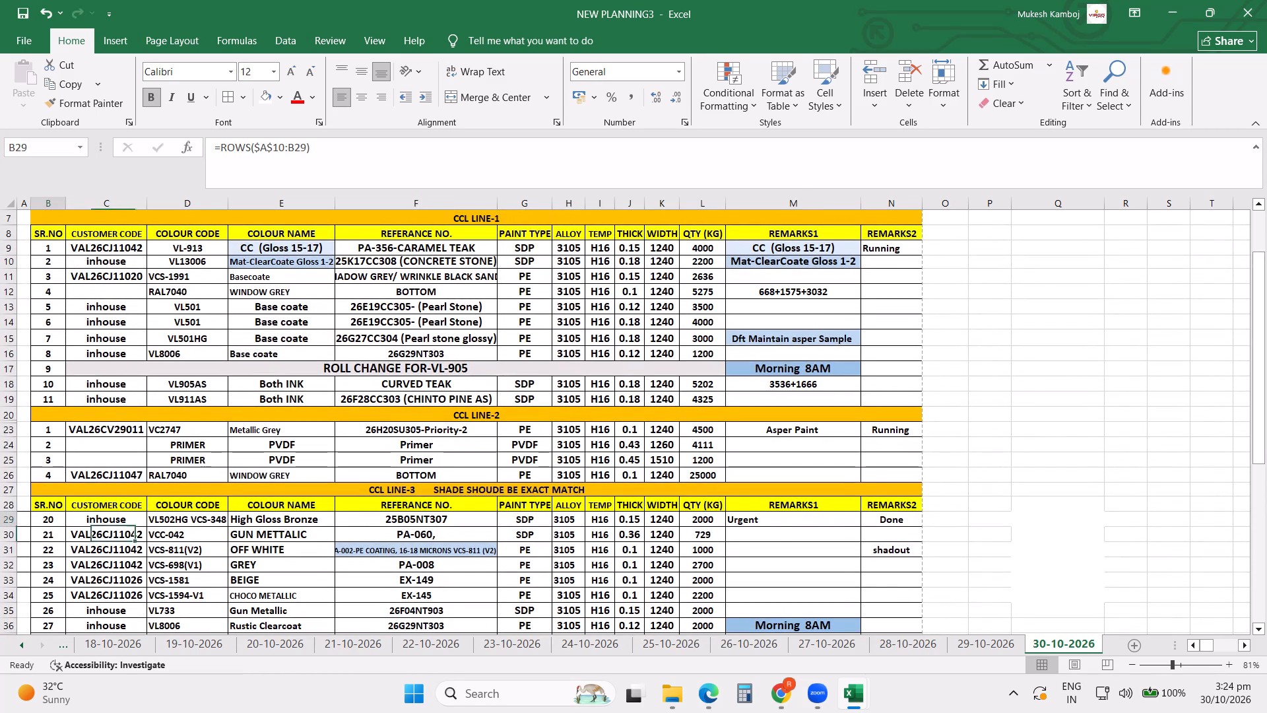
pyautogui.click(304, 145)
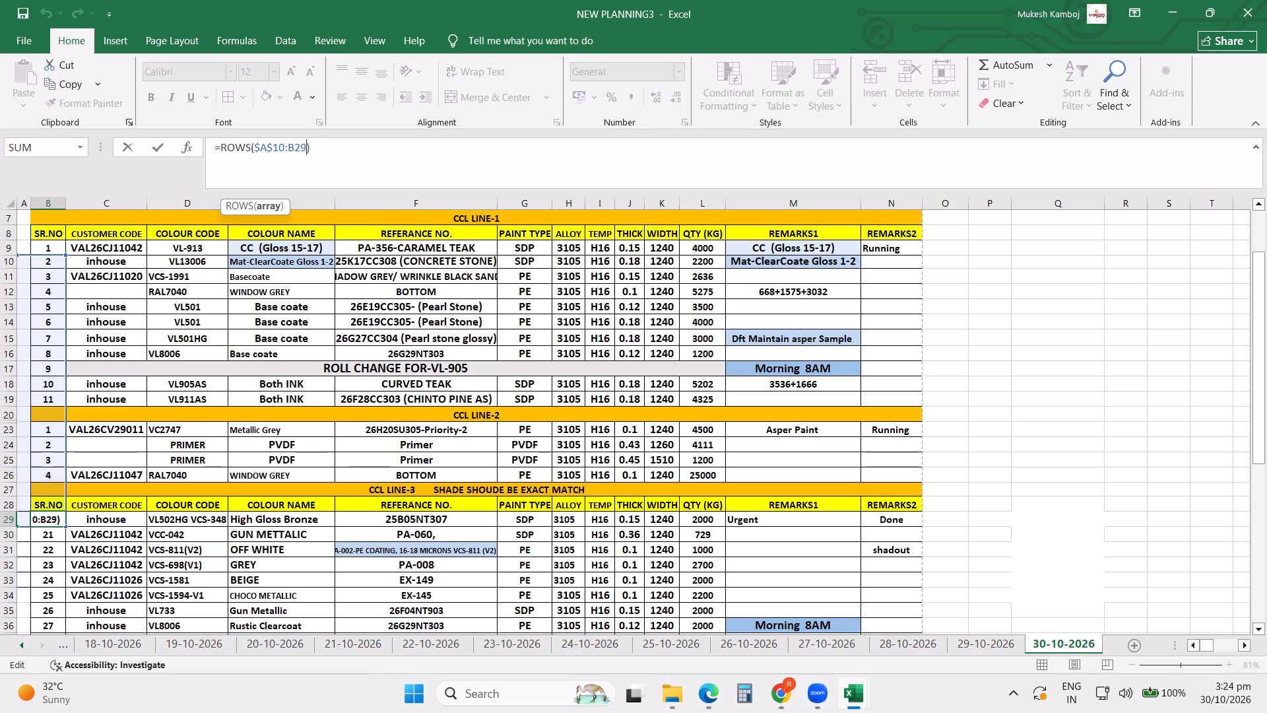
pyautogui.click(285, 143)
pyautogui.press('BackSpace')
pyautogui.press('BackSpace')
pyautogui.write('29')
pyautogui.press('Return')
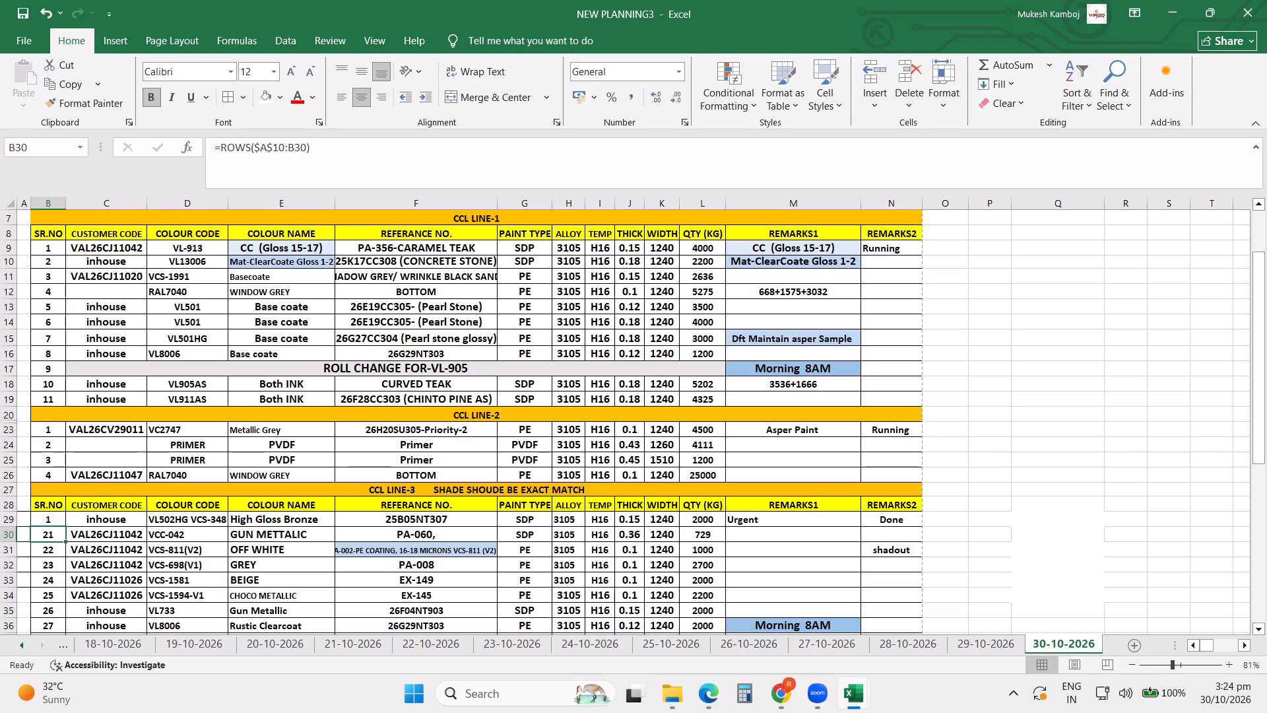
# Fill the new serial number formula down the remaining CCL LINE-3 rows and save the workbook.
pyautogui.click(54, 514)
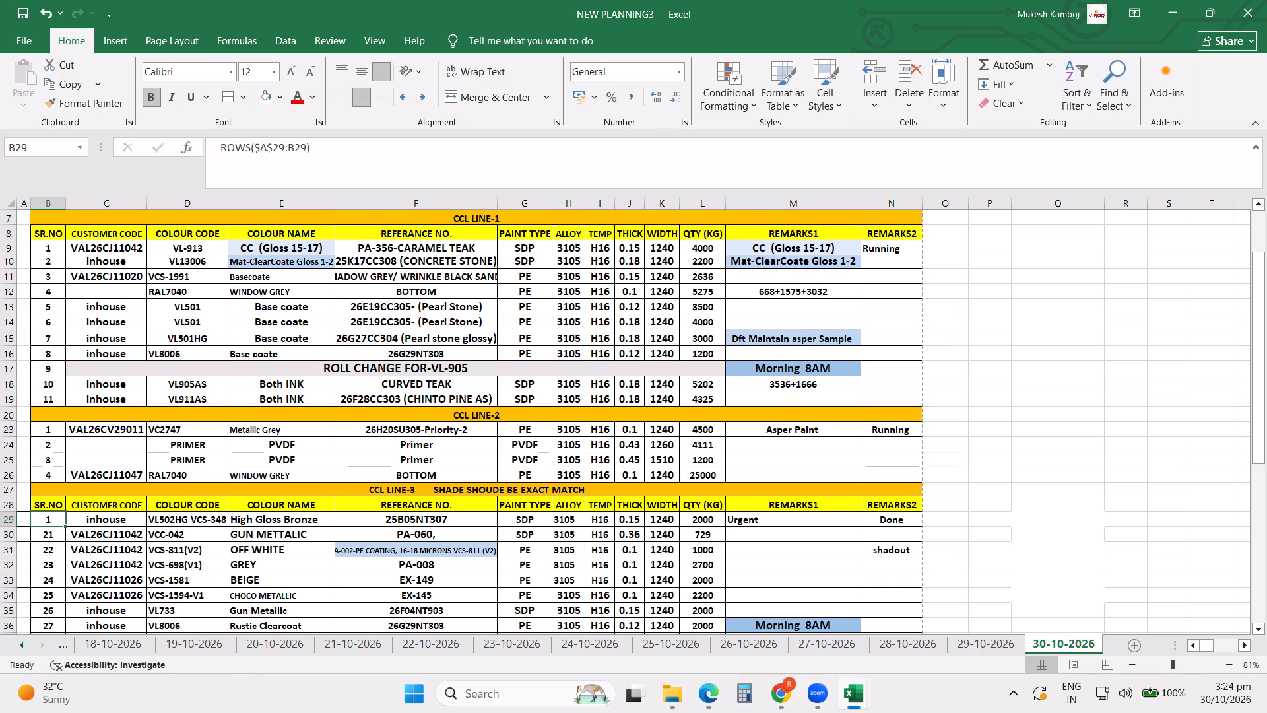
pyautogui.moveTo(65, 524); pyautogui.dragTo(75, 588)
pyautogui.click(170, 545)
pyautogui.click(383, 547)
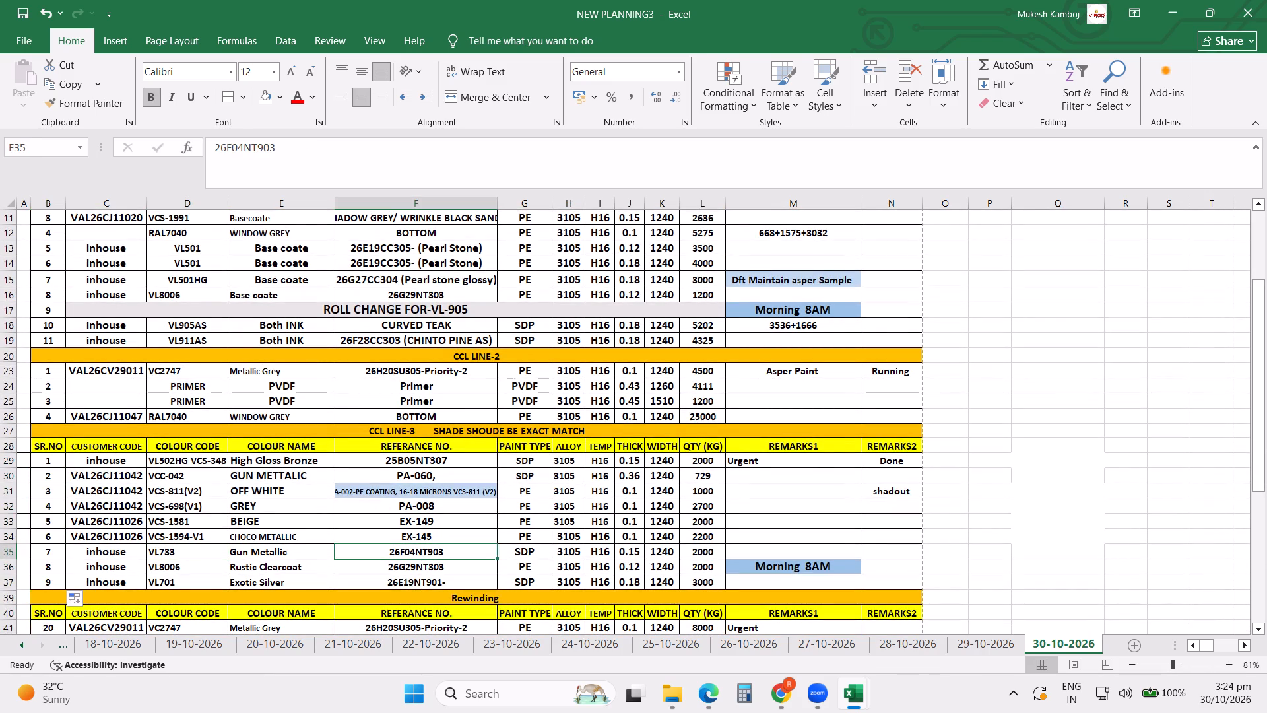
pyautogui.click(651, 527)
pyautogui.hotkey('ctrl', 's')
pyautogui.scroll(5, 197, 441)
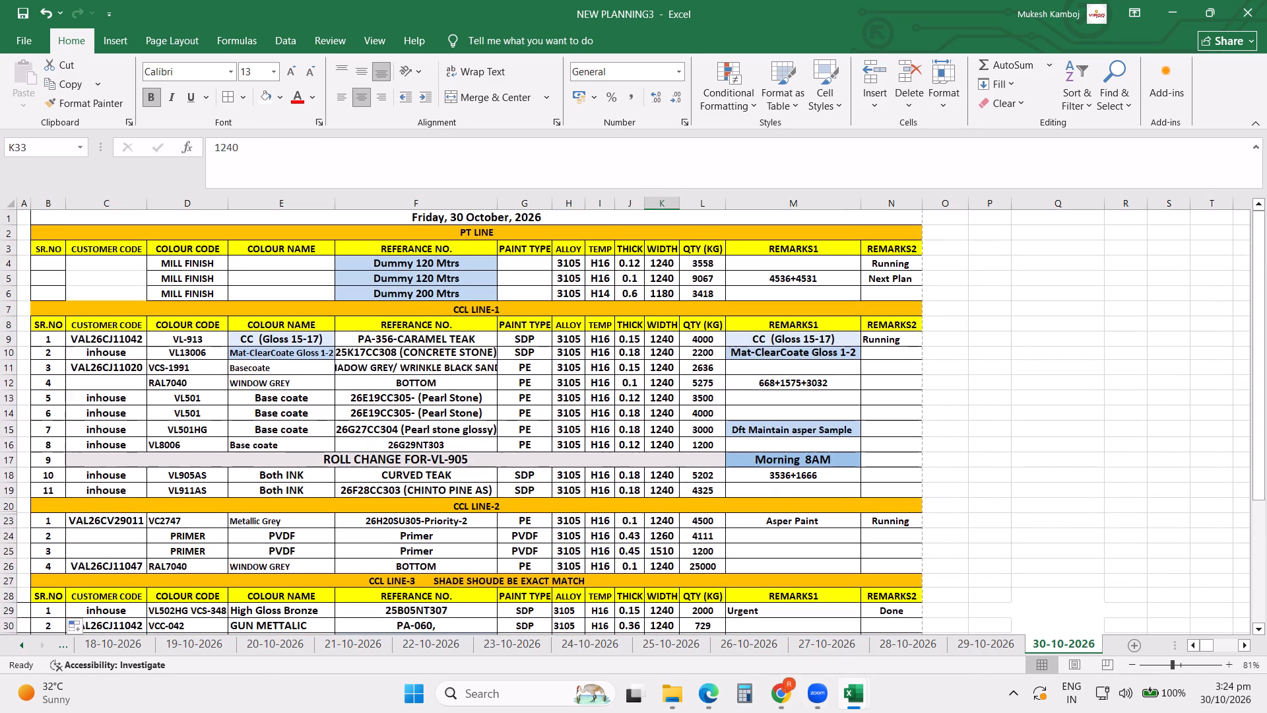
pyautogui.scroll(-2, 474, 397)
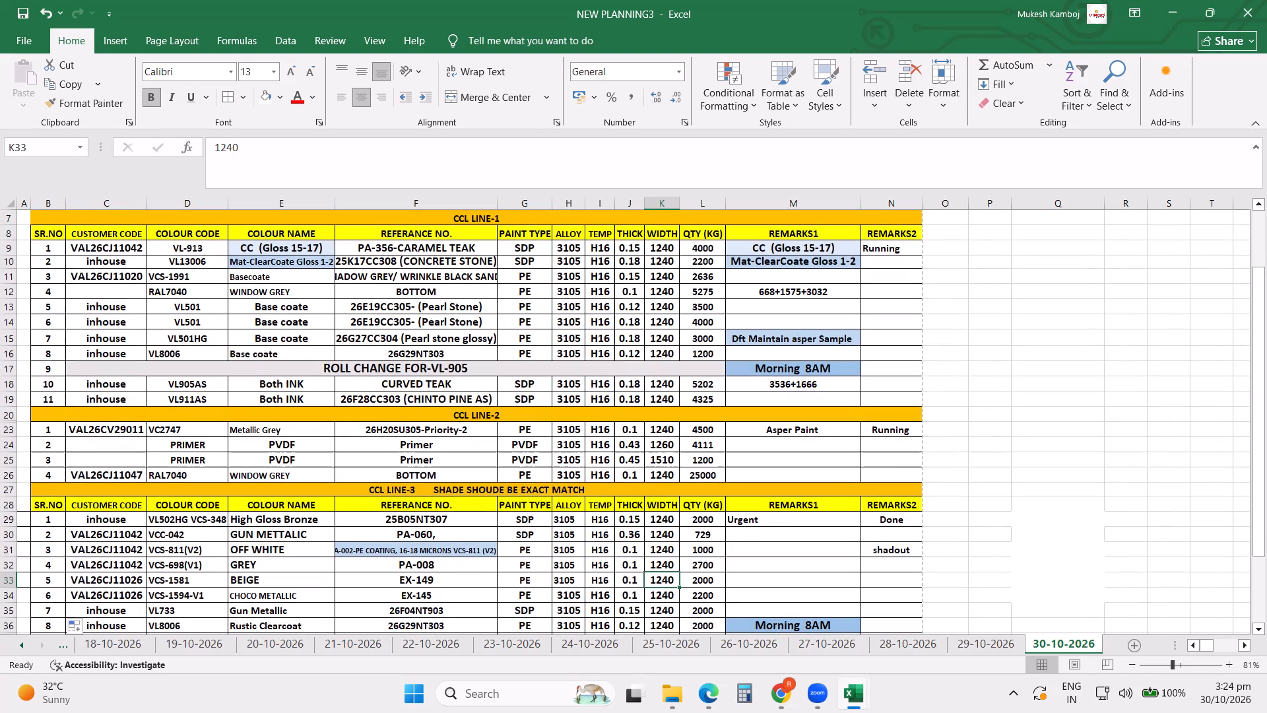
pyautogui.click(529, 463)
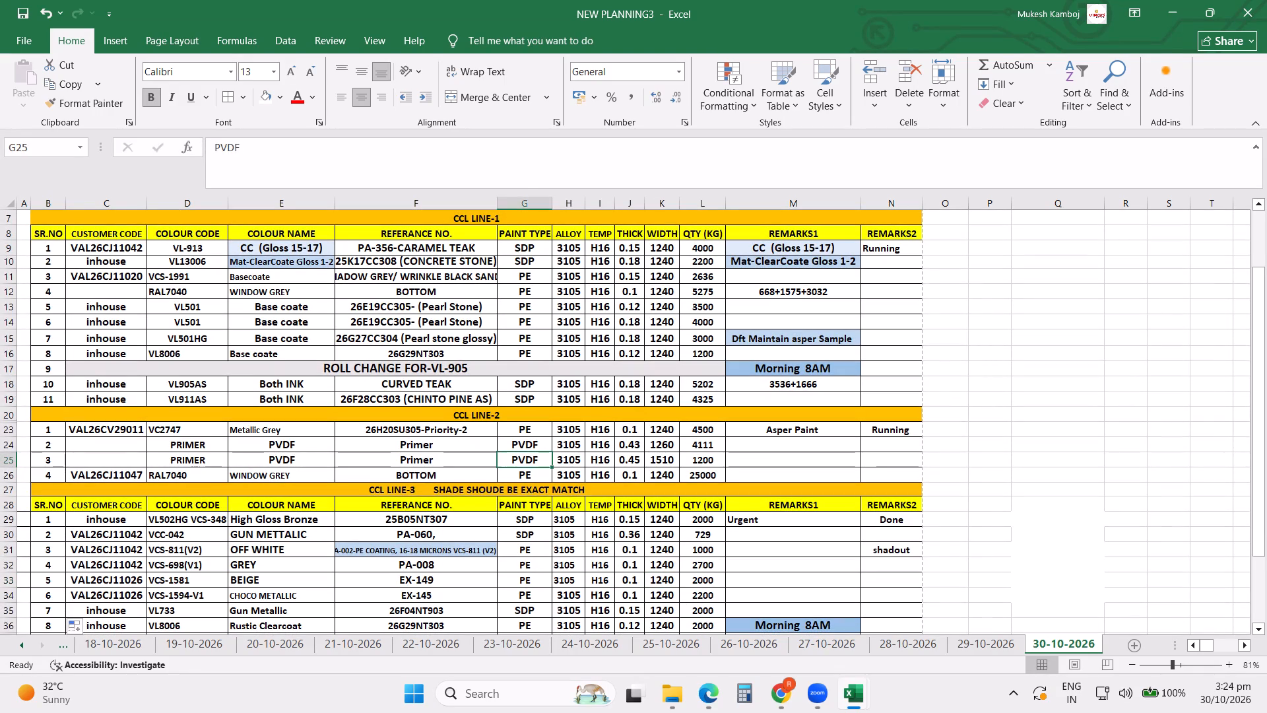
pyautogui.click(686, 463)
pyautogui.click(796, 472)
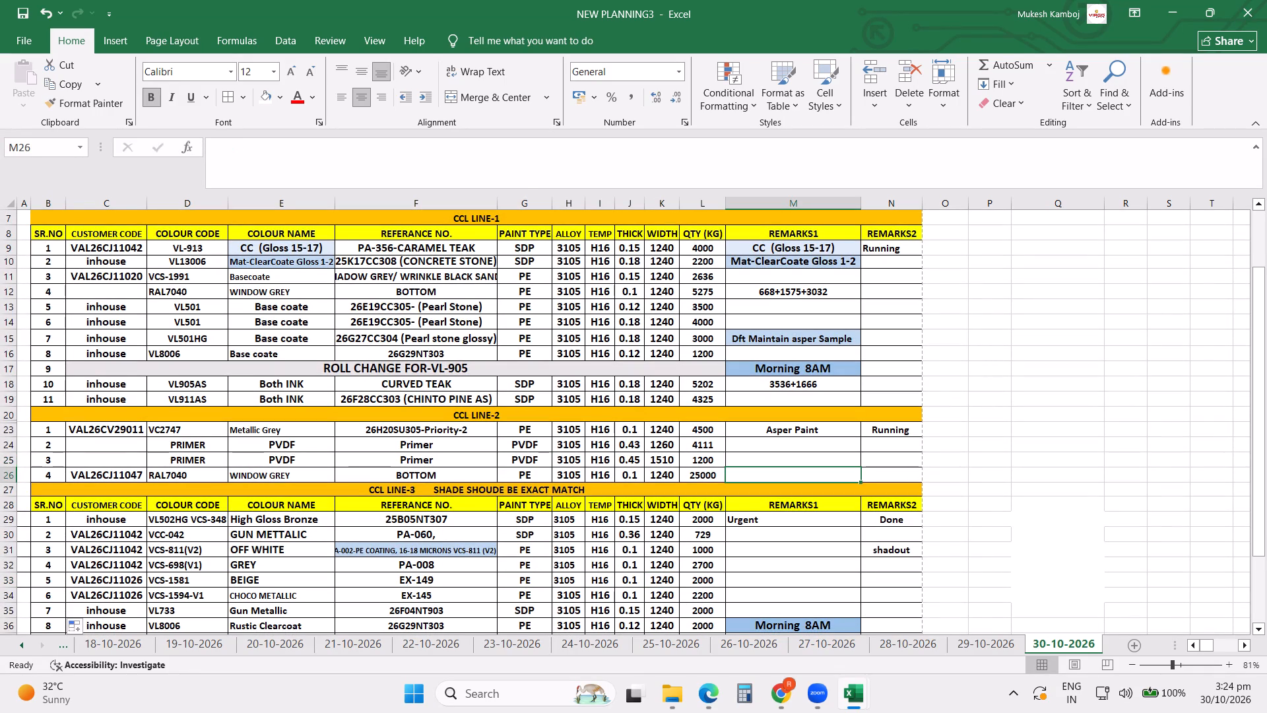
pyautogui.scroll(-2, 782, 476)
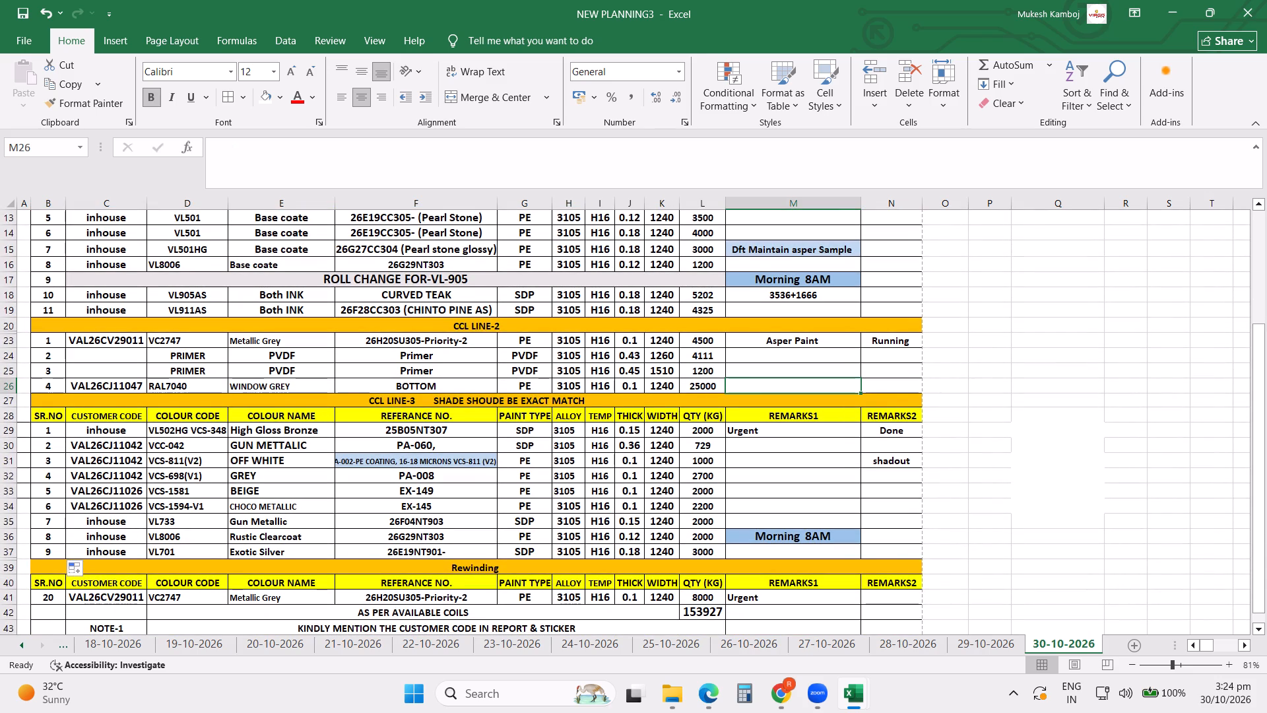
# Delete the High Gloss Bronze row marked Done from CCL LINE-3.
pyautogui.click(882, 434)
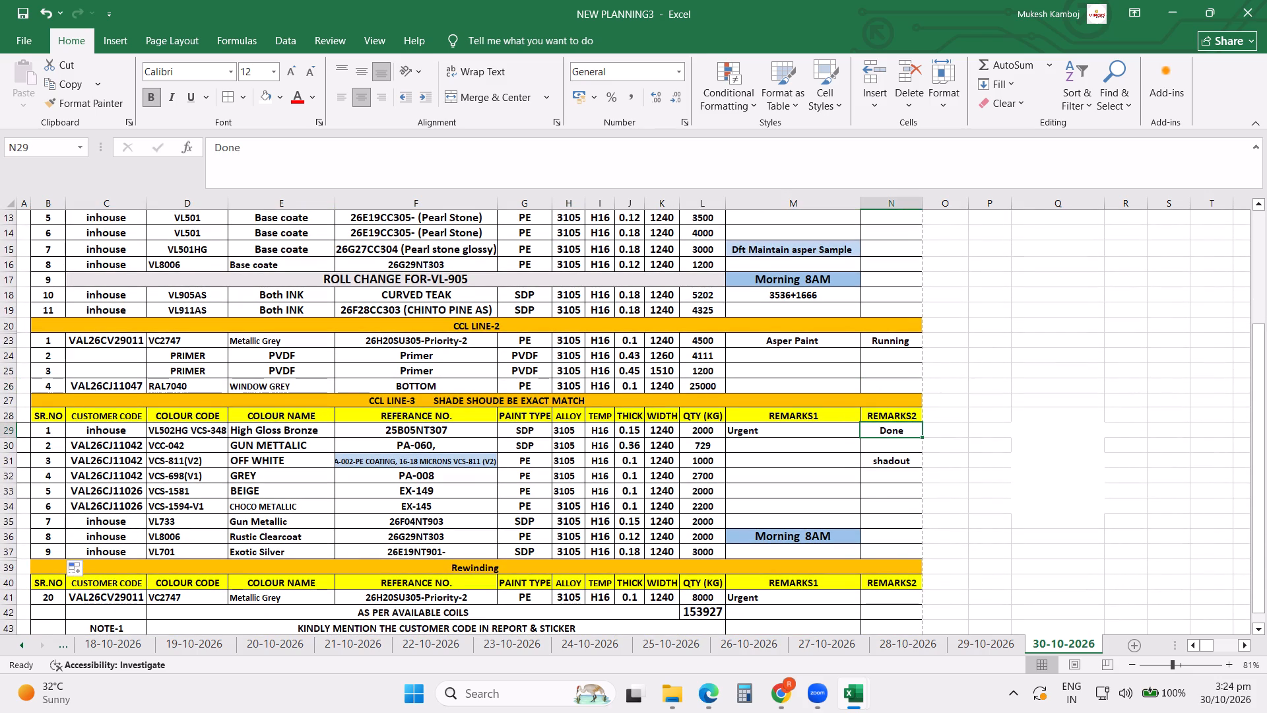
pyautogui.click(7, 427)
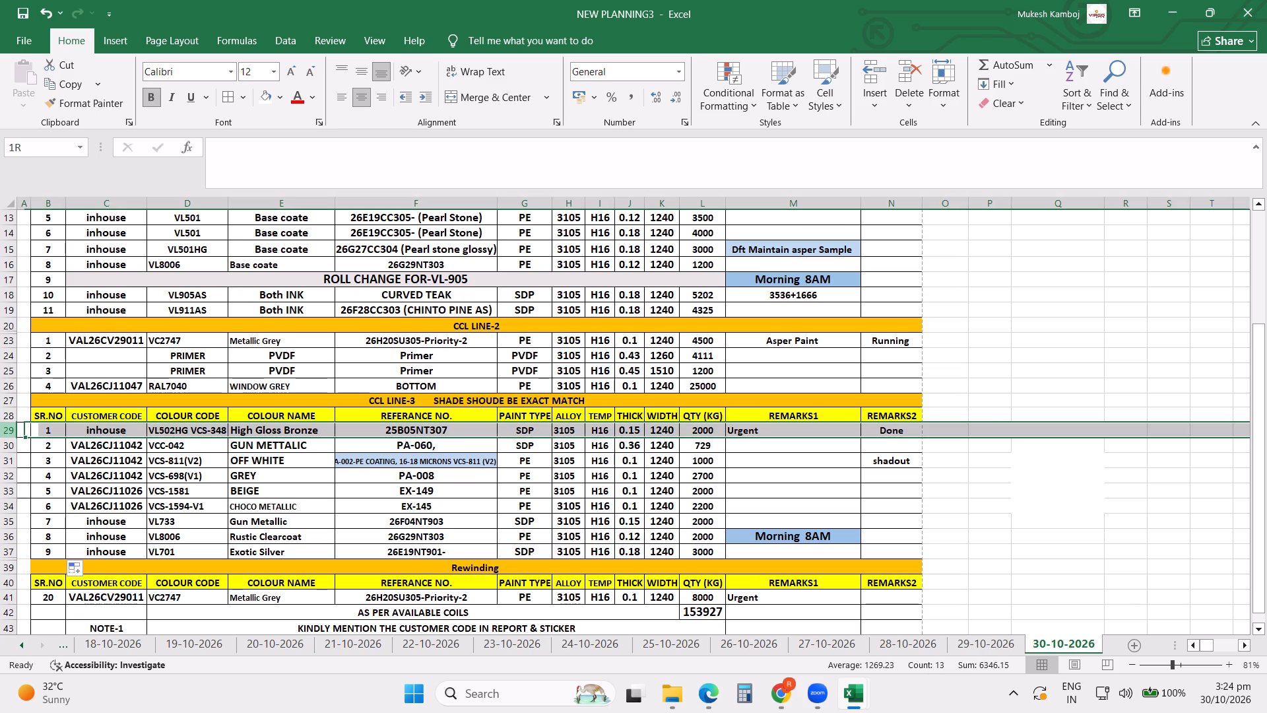
pyautogui.hotkey('ctrl', '-')
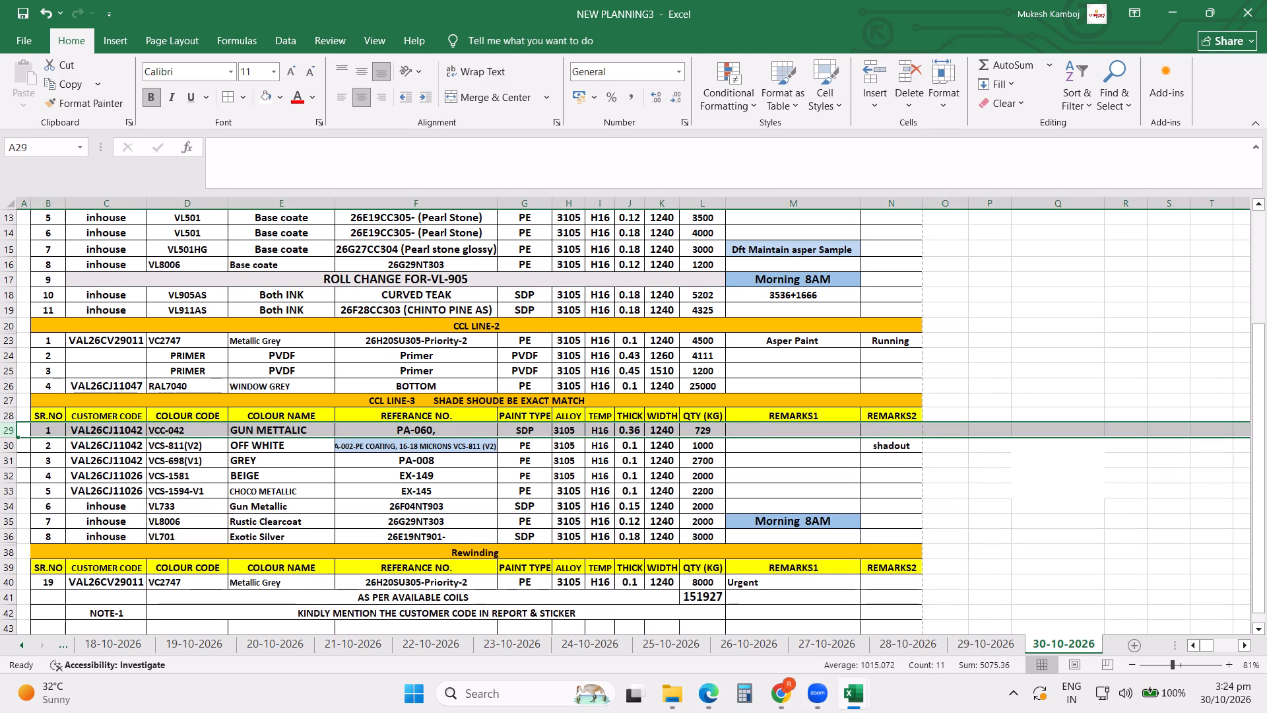
# Move the BEIGE VCS-1581 row to the first position in CCL LINE-3, above GUN METTALIC.
pyautogui.click(8, 473)
pyautogui.hotkey('ctrl', 'x')
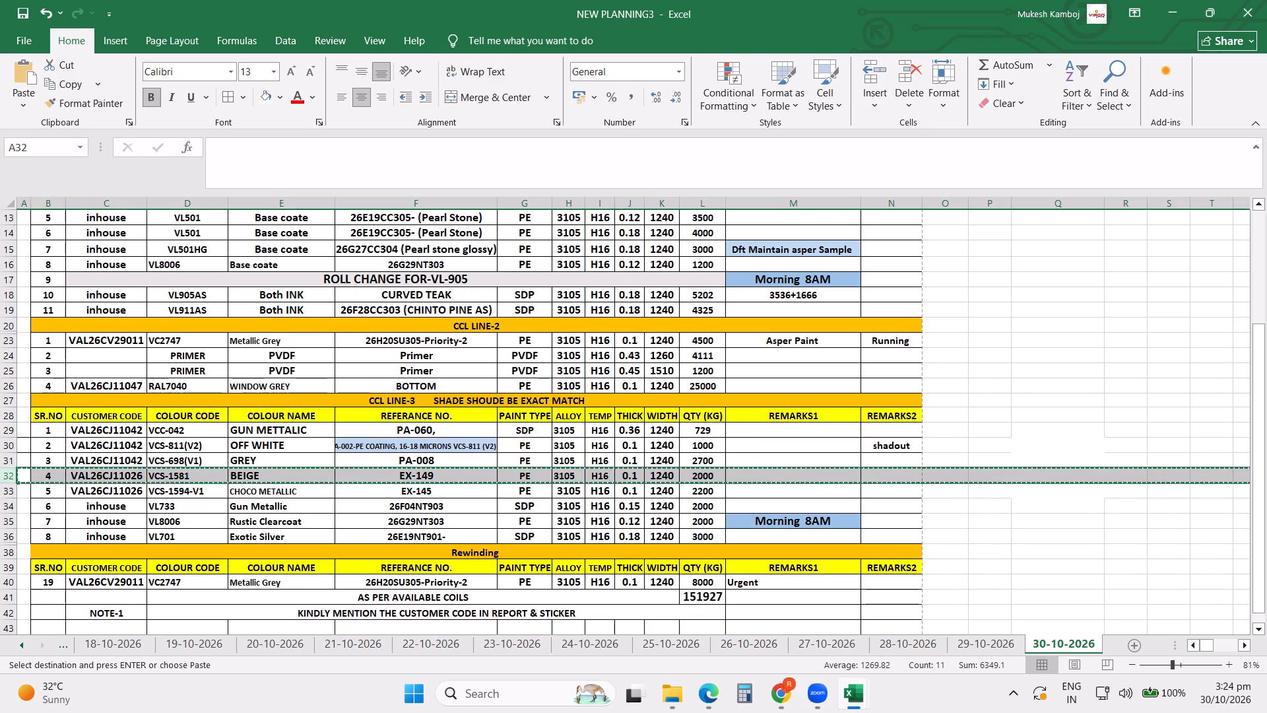
pyautogui.click(11, 429)
pyautogui.rightClick(11, 429)
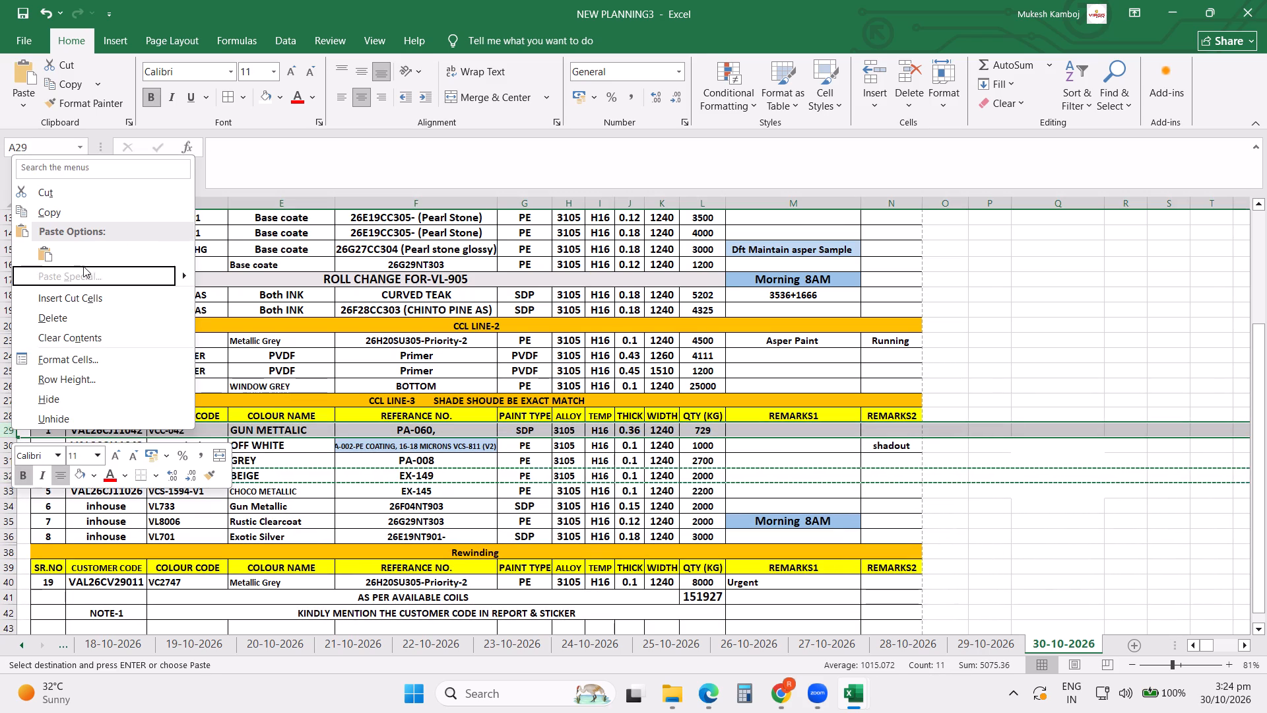
pyautogui.click(74, 296)
pyautogui.click(809, 452)
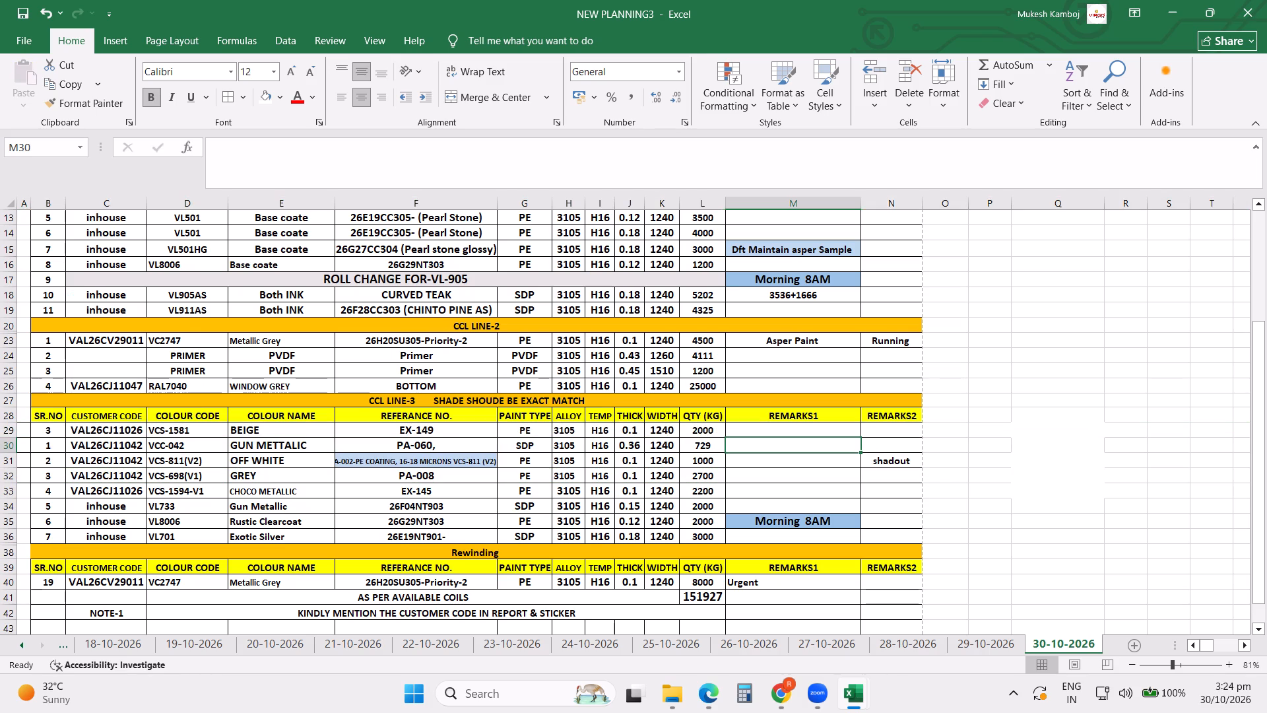
# Insert a row below BEIGE in CCL LINE-3 and move the Exotic Silver VL701 row into it.
pyautogui.click(11, 448)
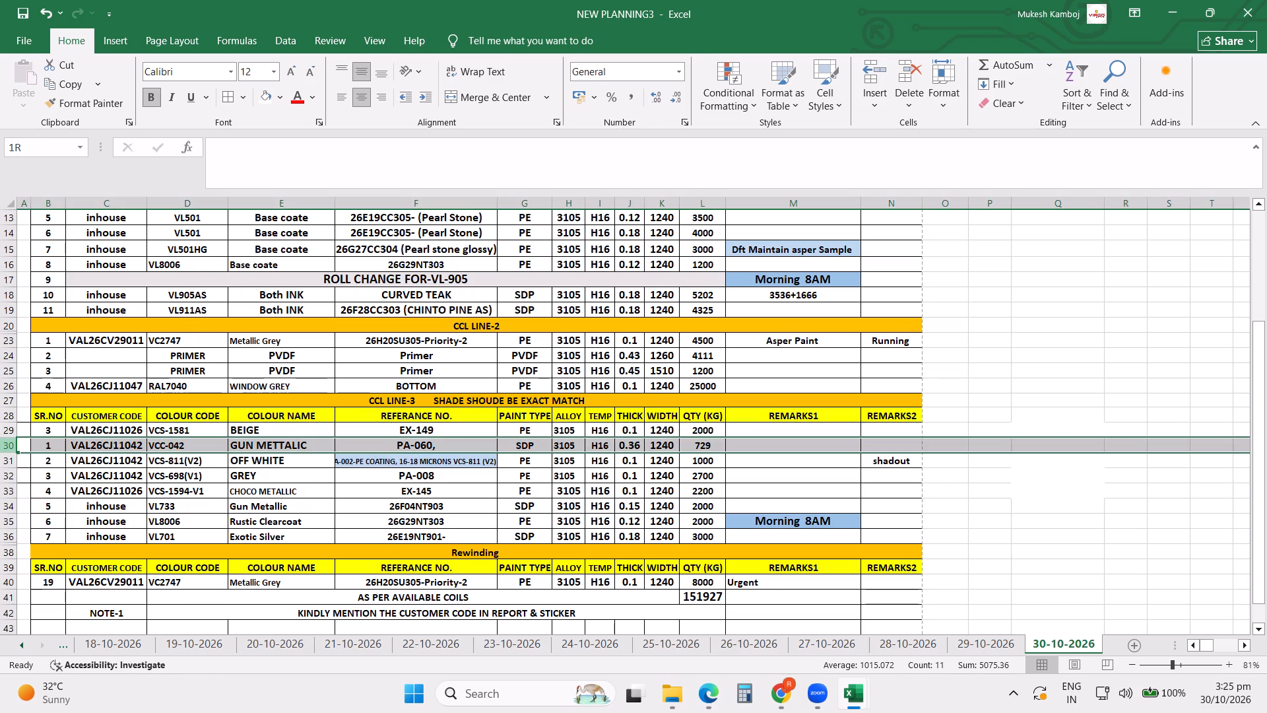
pyautogui.hotkey('ctrl', 'shift', '=')
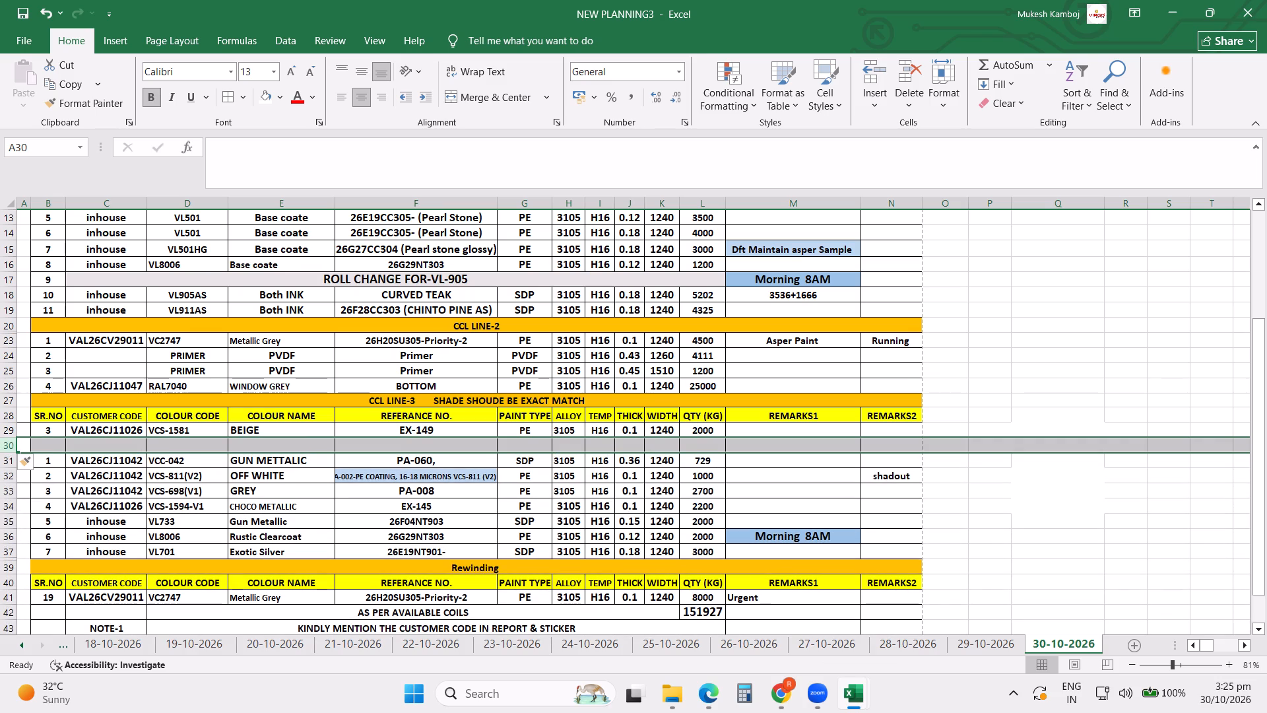
pyautogui.click(4, 551)
pyautogui.hotkey('ctrl', 'x')
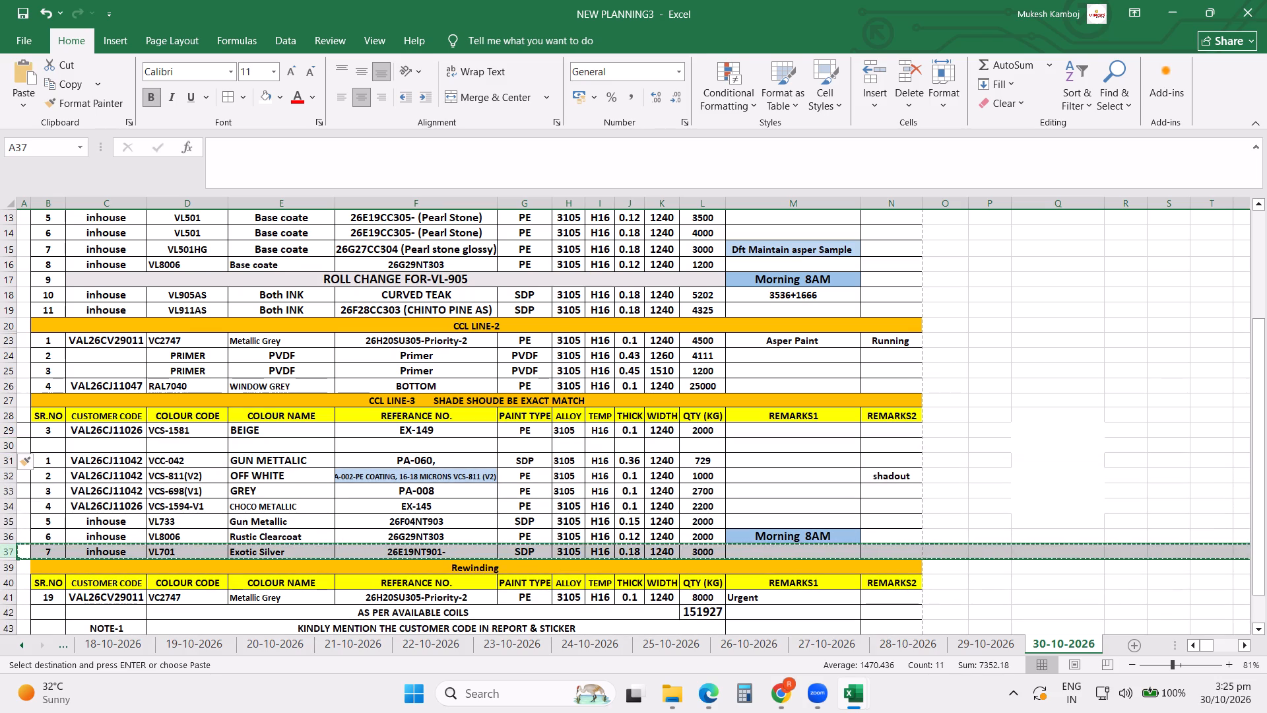
pyautogui.click(8, 446)
pyautogui.hotkey('ctrl', 'v')
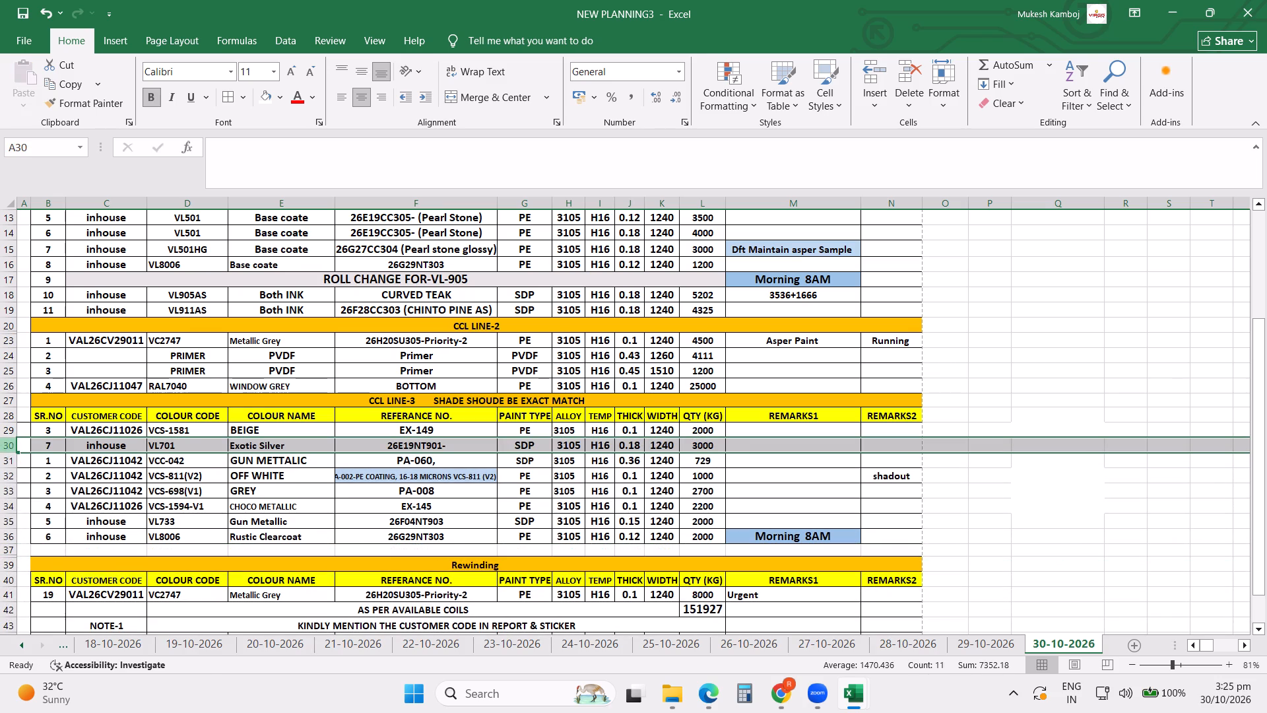
# Delete the Rustic Clearcoat VL8006 row from CCL LINE-3.
pyautogui.click(15, 534)
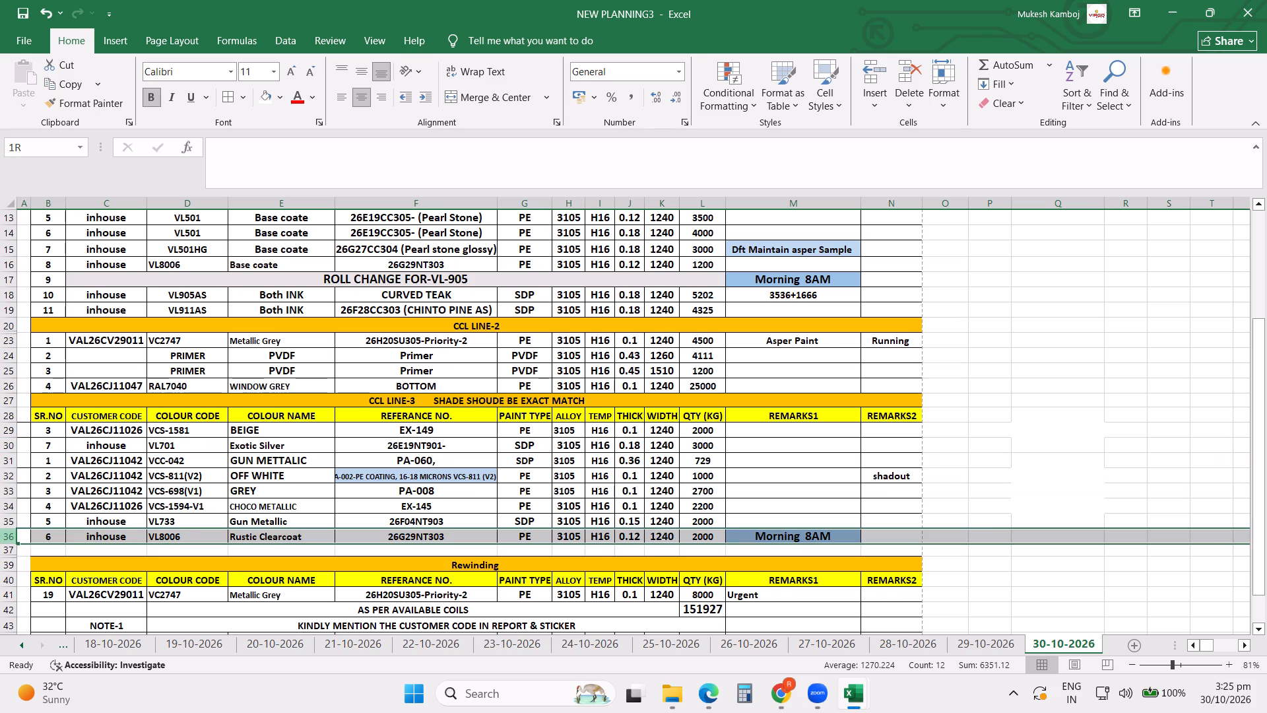
pyautogui.hotkey('ctrl', '-')
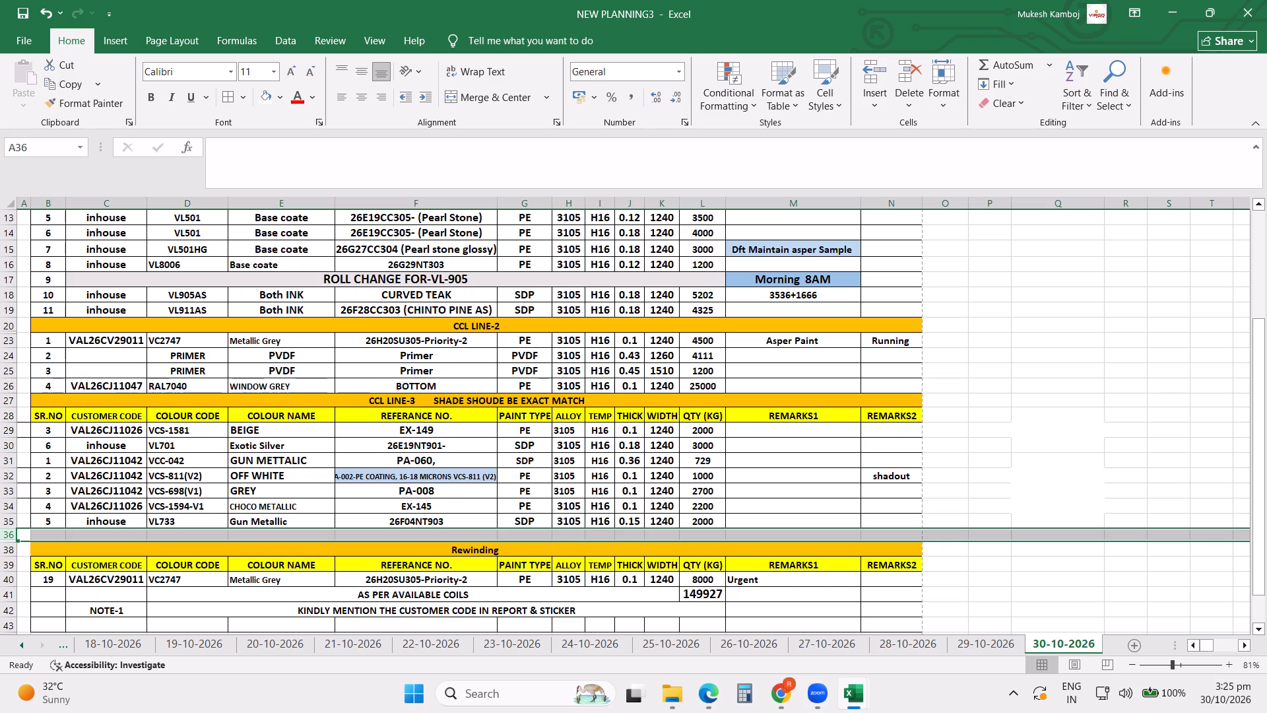
# Insert a row below Exotic Silver VL701 in CCL LINE-3 and fill it with a duplicate of that row.
pyautogui.click(8, 461)
pyautogui.hotkey('ctrl', 'shift', '=')
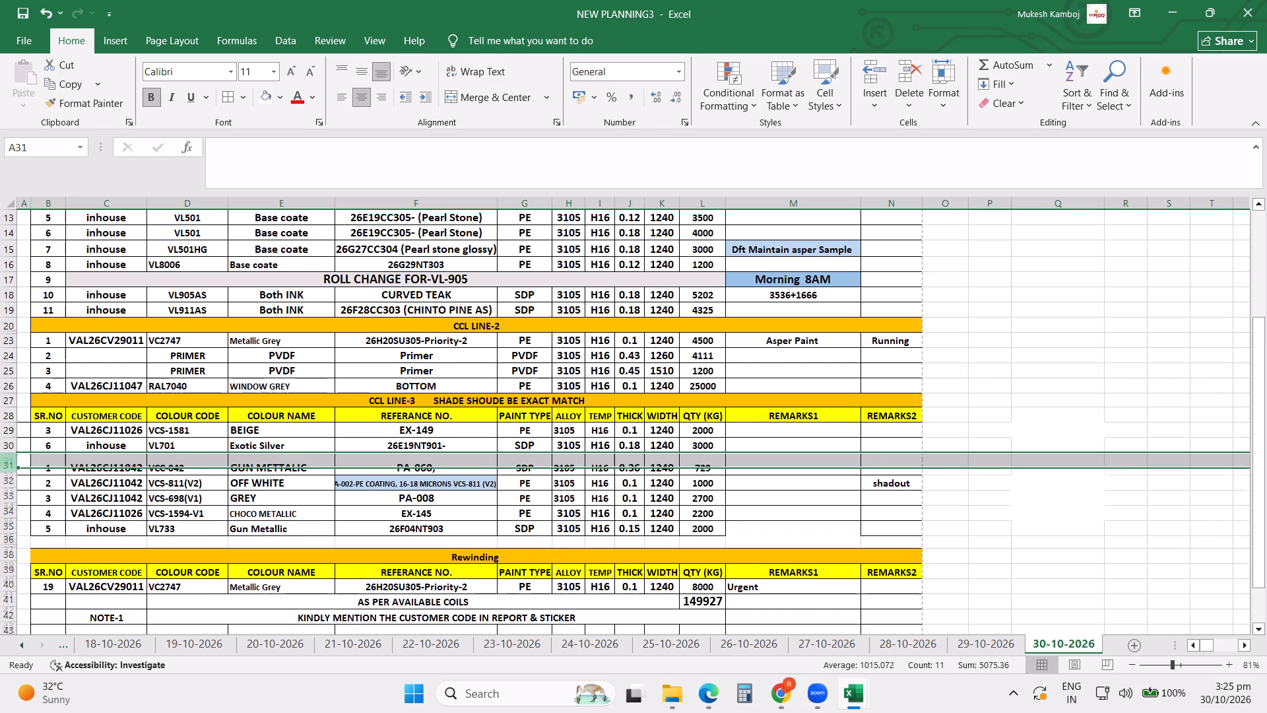
pyautogui.hotkey('ctrl', 'd')
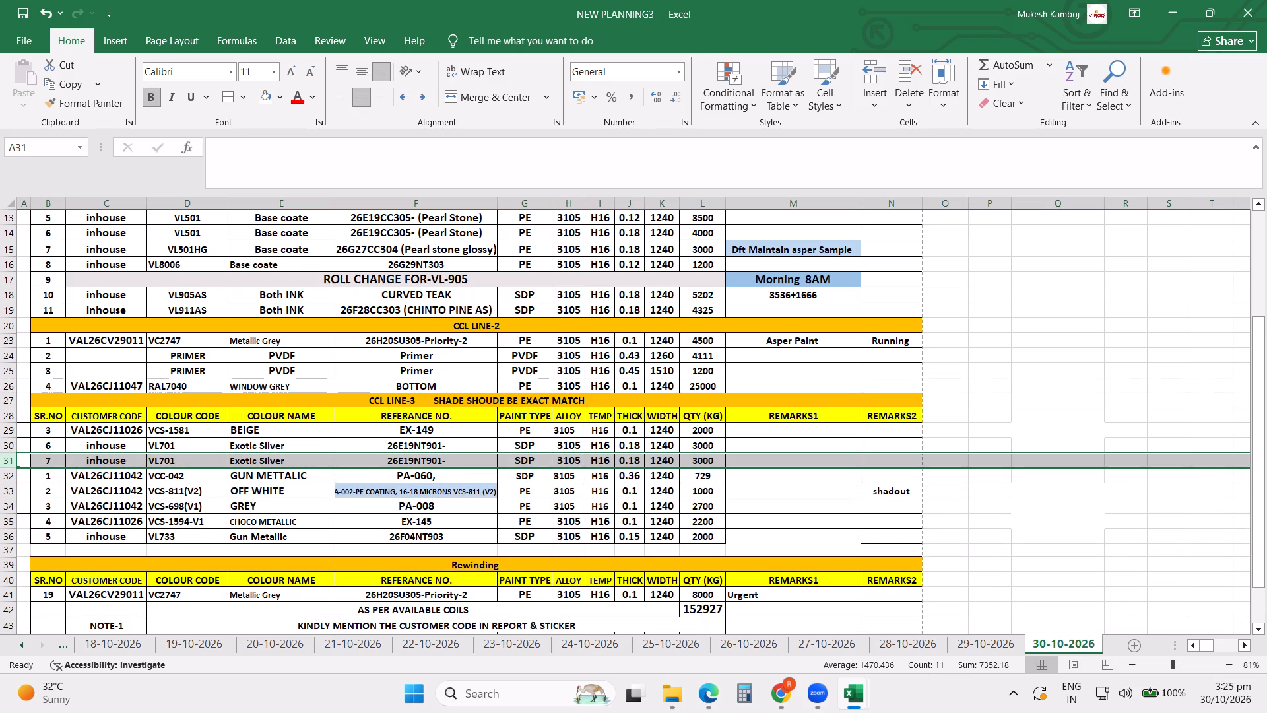
# Switch to the Pending Order 12oct26 workbook and filter the COLOR CODE column by 701.
pyautogui.click(852, 698)
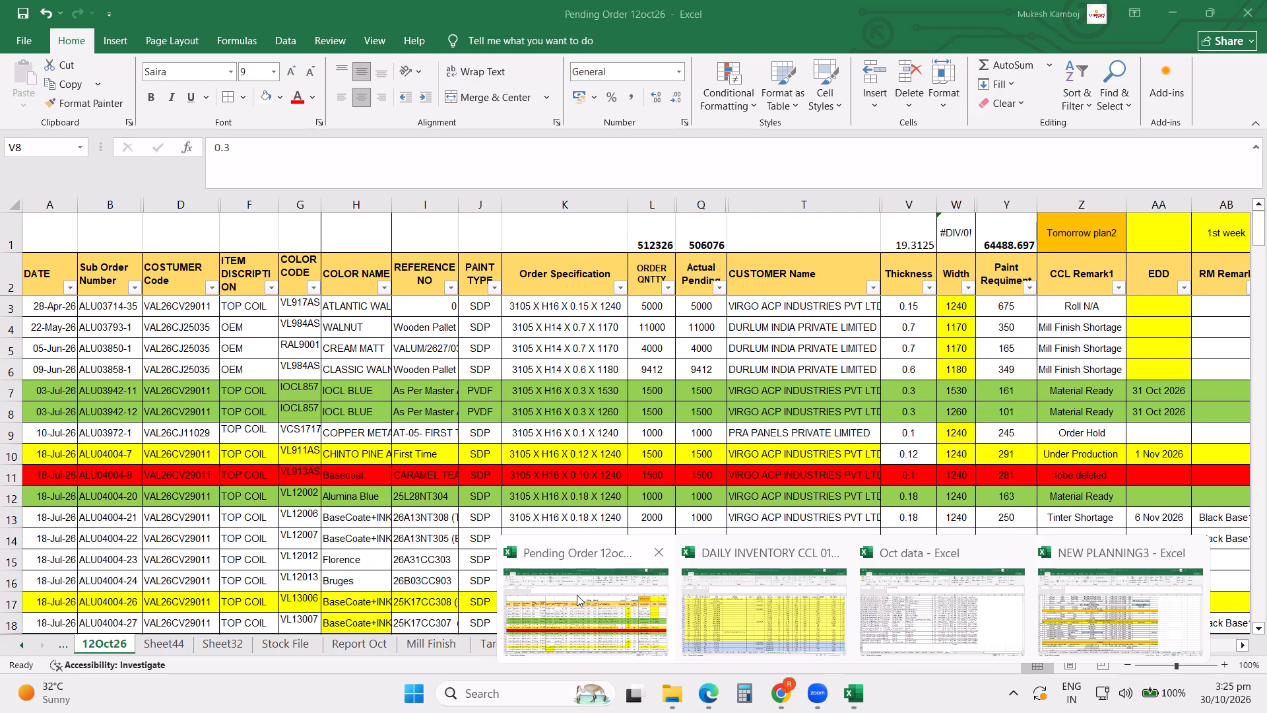
pyautogui.click(577, 594)
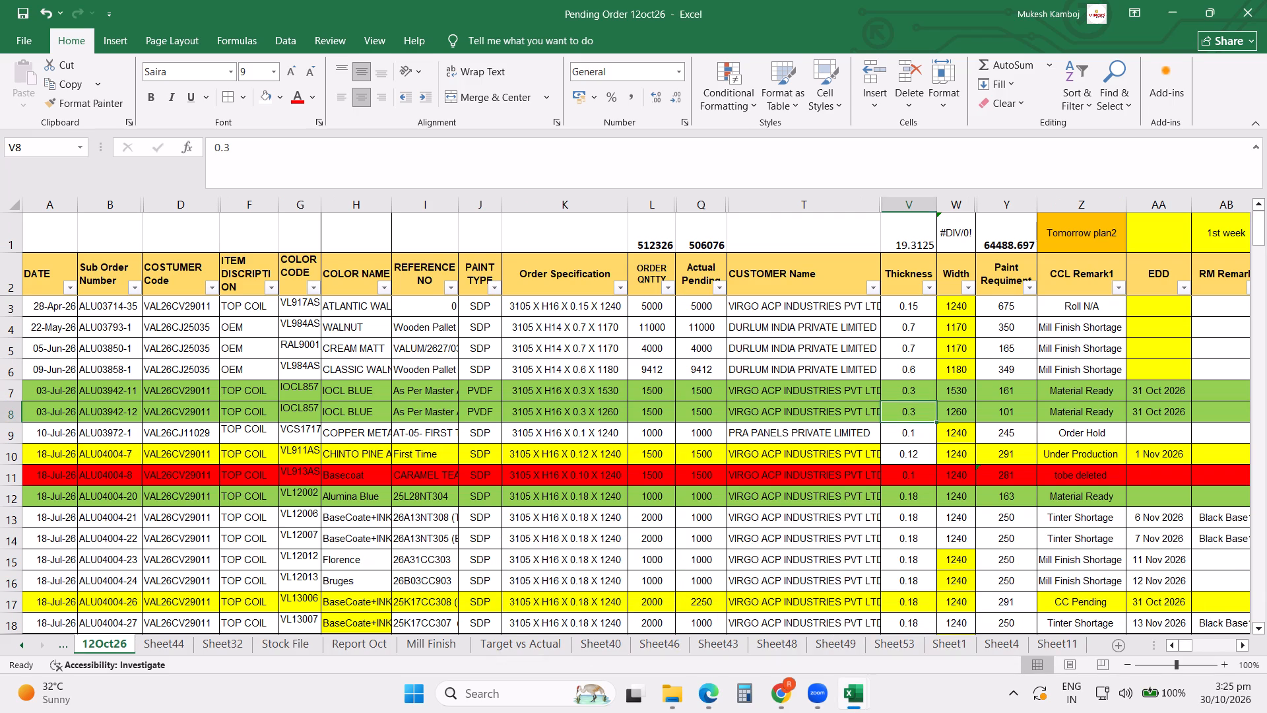
pyautogui.click(312, 287)
pyautogui.click(154, 455)
pyautogui.write('711')
pyautogui.press('BackSpace')
pyautogui.press('BackSpace')
pyautogui.write('01')
pyautogui.press('Return')
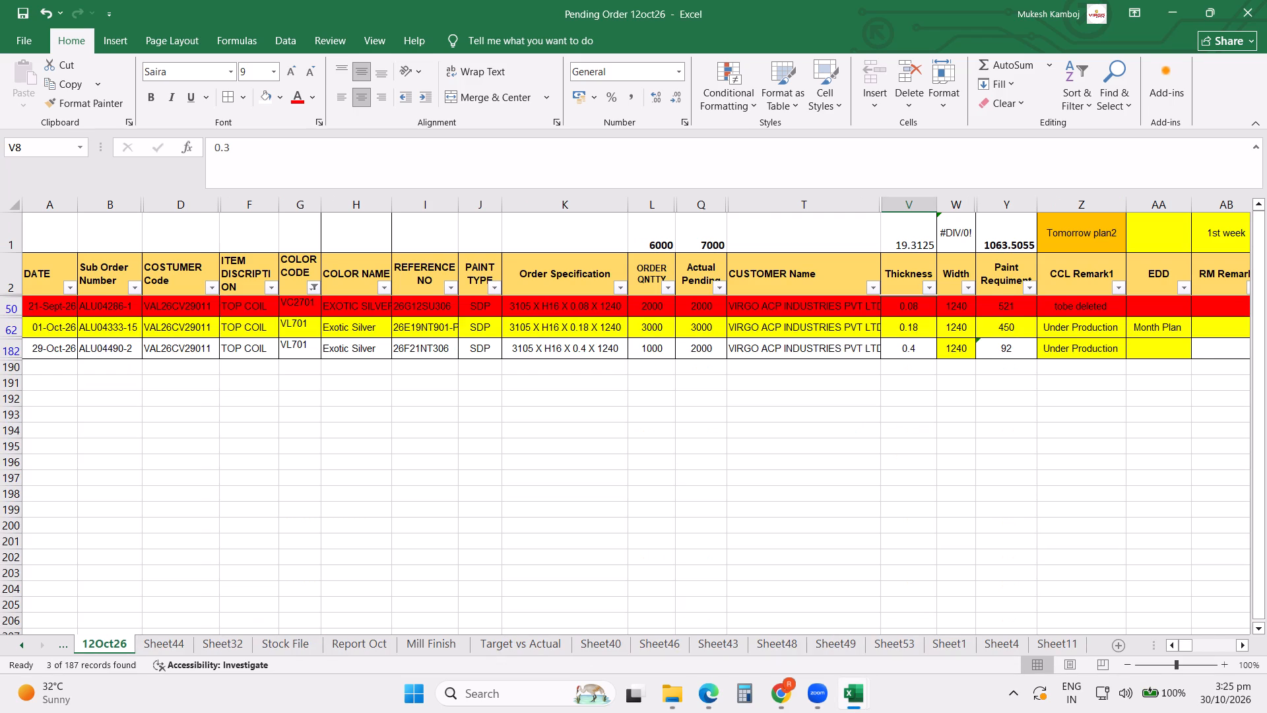
# Copy reference number 26F21NT306 from the 0.4 thick Exotic Silver order into the duplicated Exotic Silver row's REFERANCE NO. in NEW PLANNING3.
pyautogui.click(339, 469)
pyautogui.click(424, 353)
pyautogui.hotkey('ctrl', 'c')
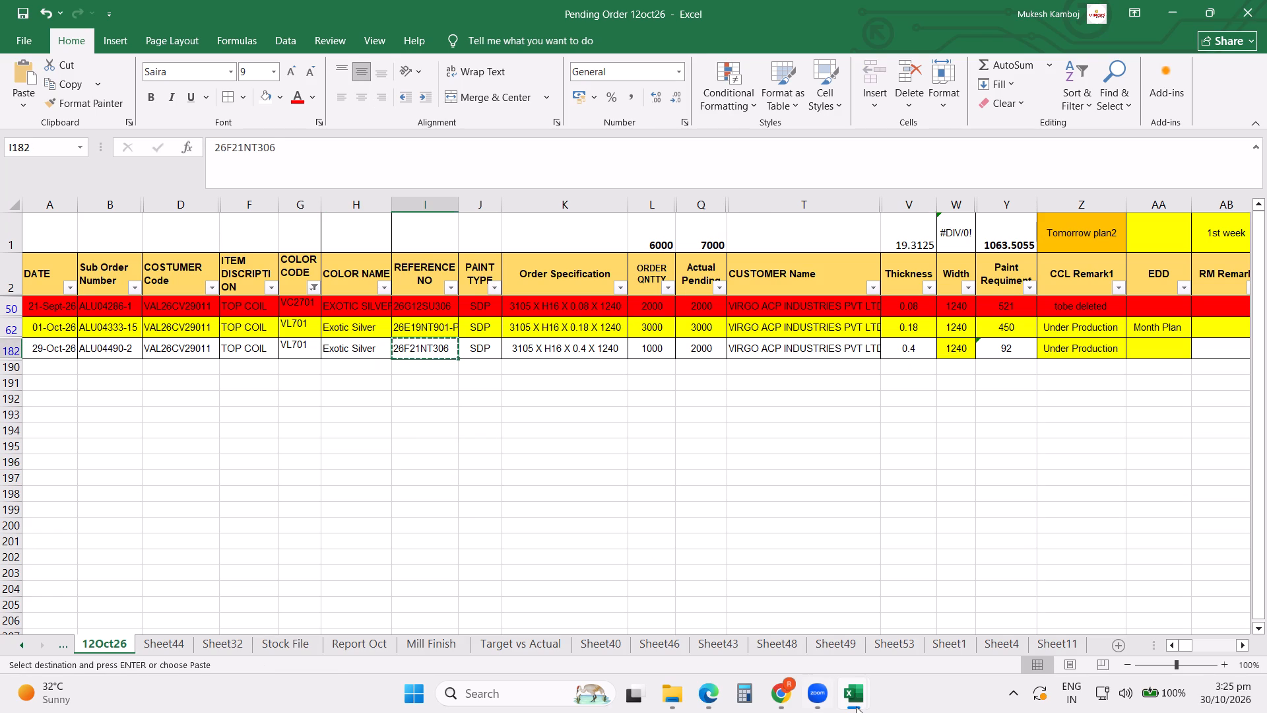
pyautogui.click(856, 706)
pyautogui.click(1055, 609)
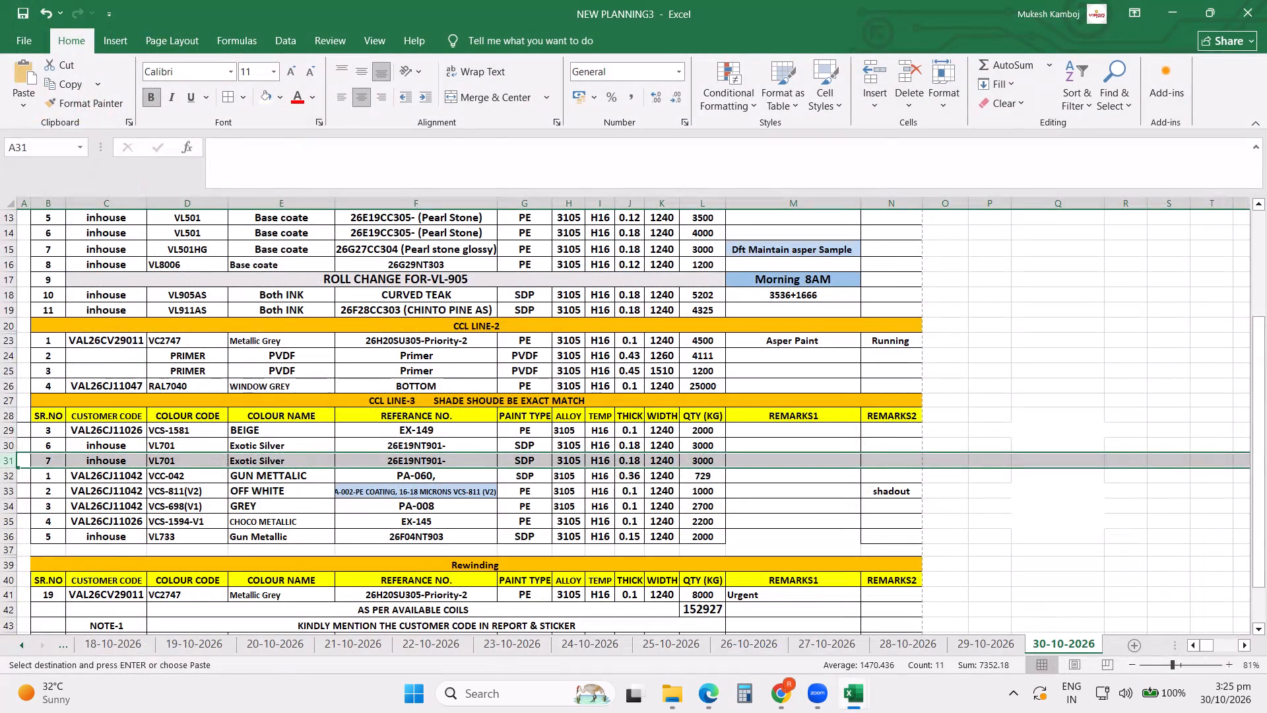
pyautogui.click(447, 459)
pyautogui.hotkey('ctrl', 'v')
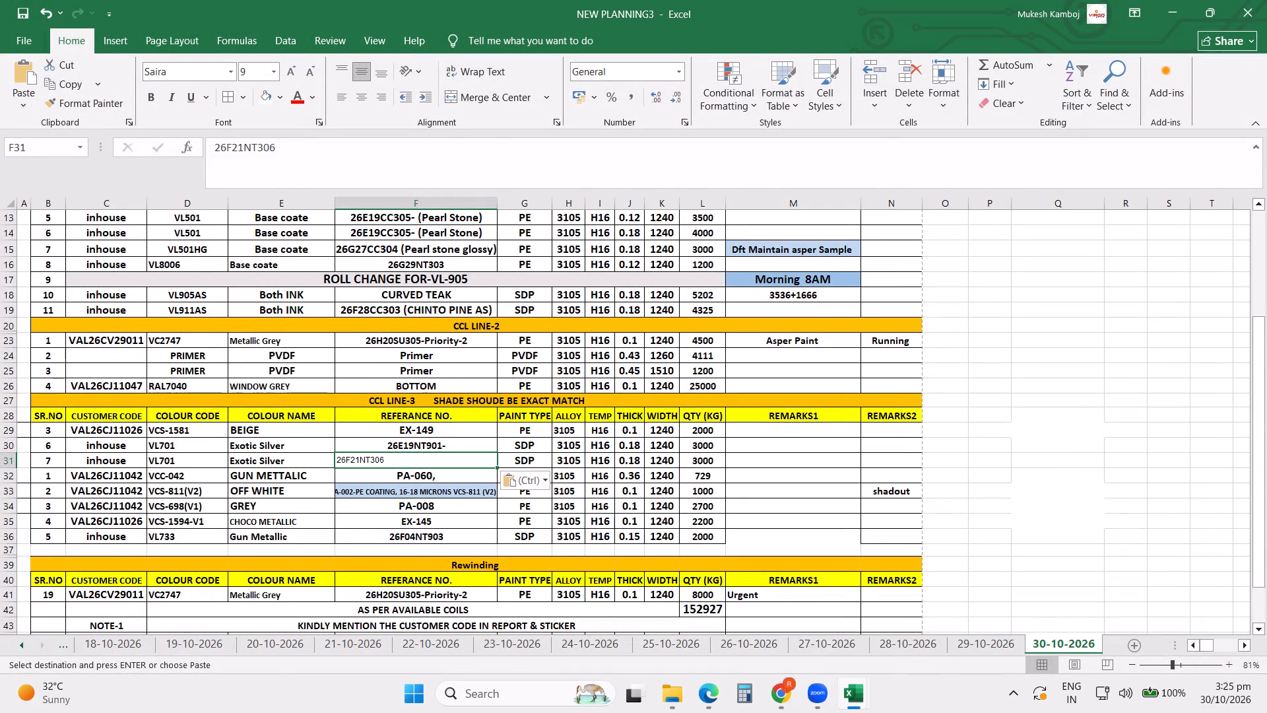
# Copy the cell formatting of reference 26E19NT901- onto reference 26F21NT306 in the duplicated Exotic Silver row.
pyautogui.click(436, 446)
pyautogui.click(69, 94)
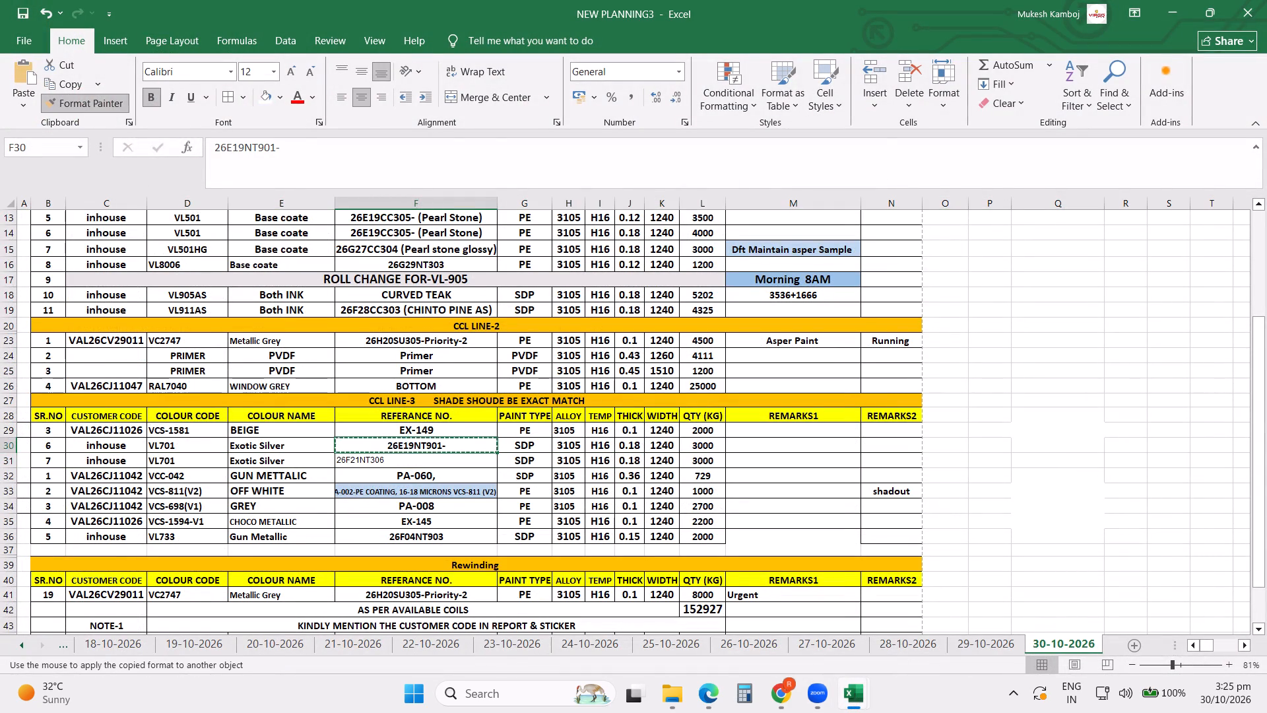
pyautogui.click(366, 456)
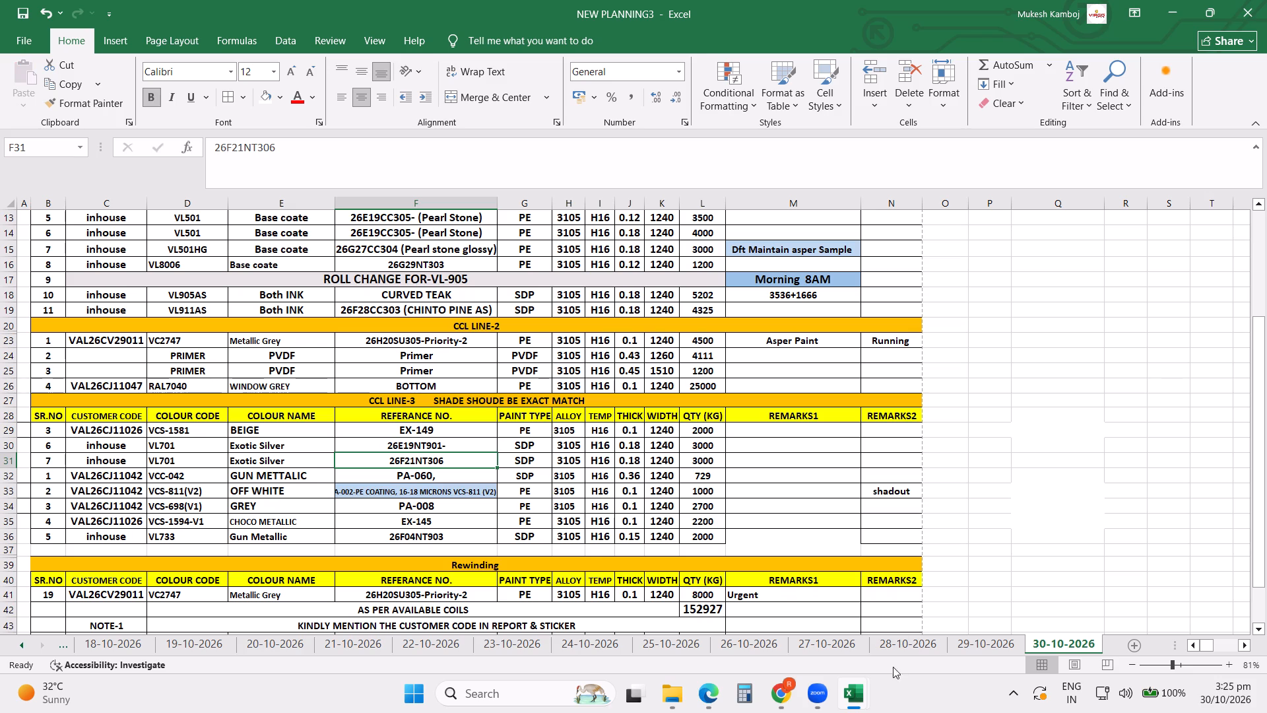
# Check the Pending Order 12oct26 entry, and set the duplicated Exotic Silver row's thickness to .40 and quantity to 1019 in NEW PLANNING3.
pyautogui.click(854, 701)
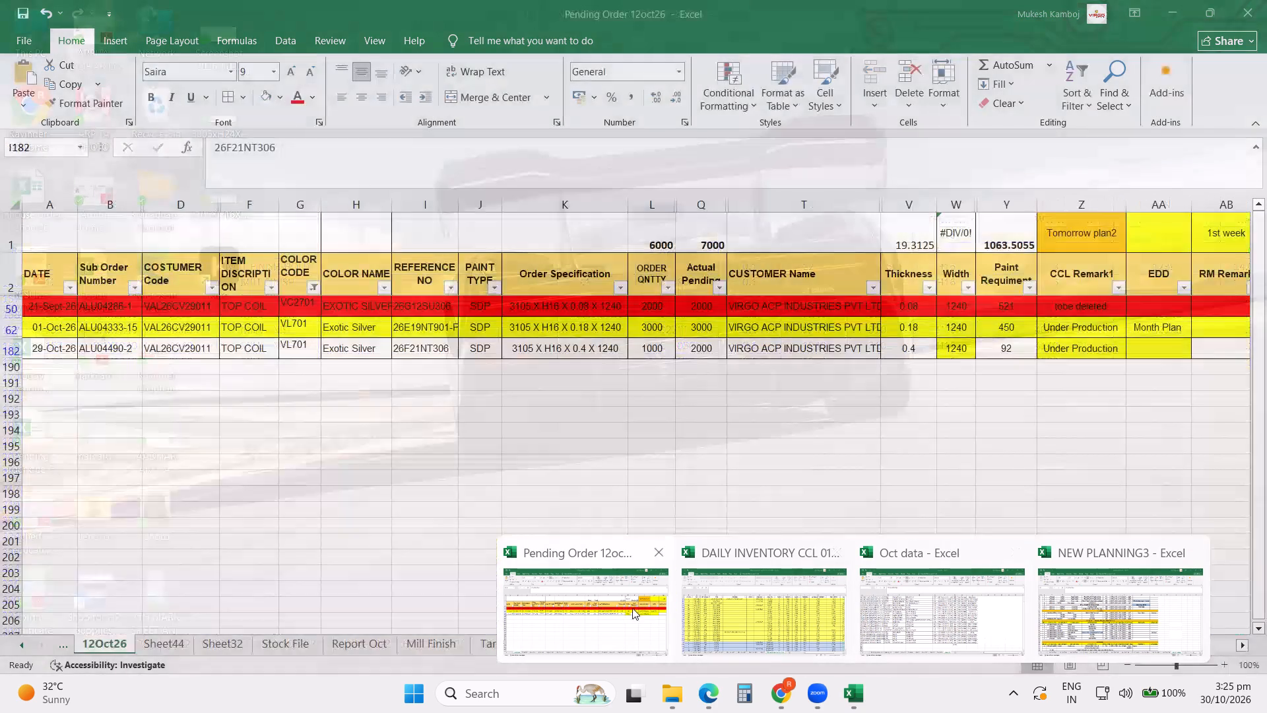
pyautogui.click(1078, 609)
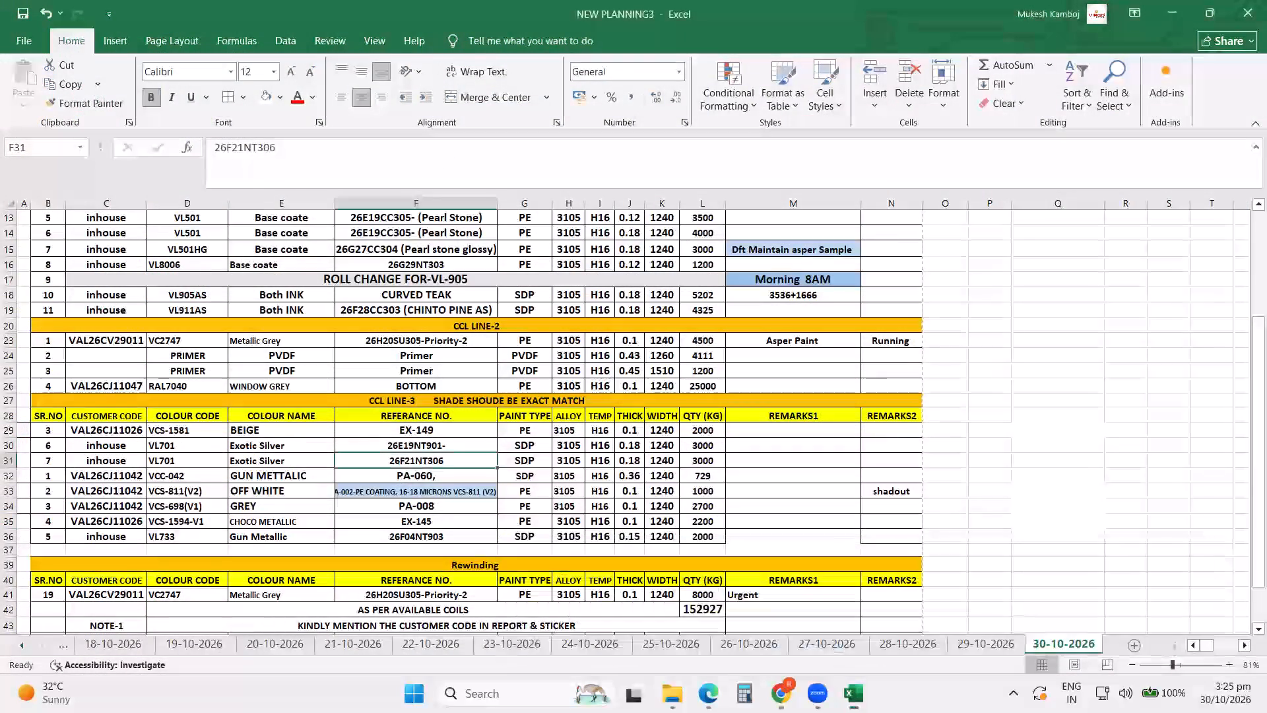
pyautogui.click(624, 461)
pyautogui.write('.40')
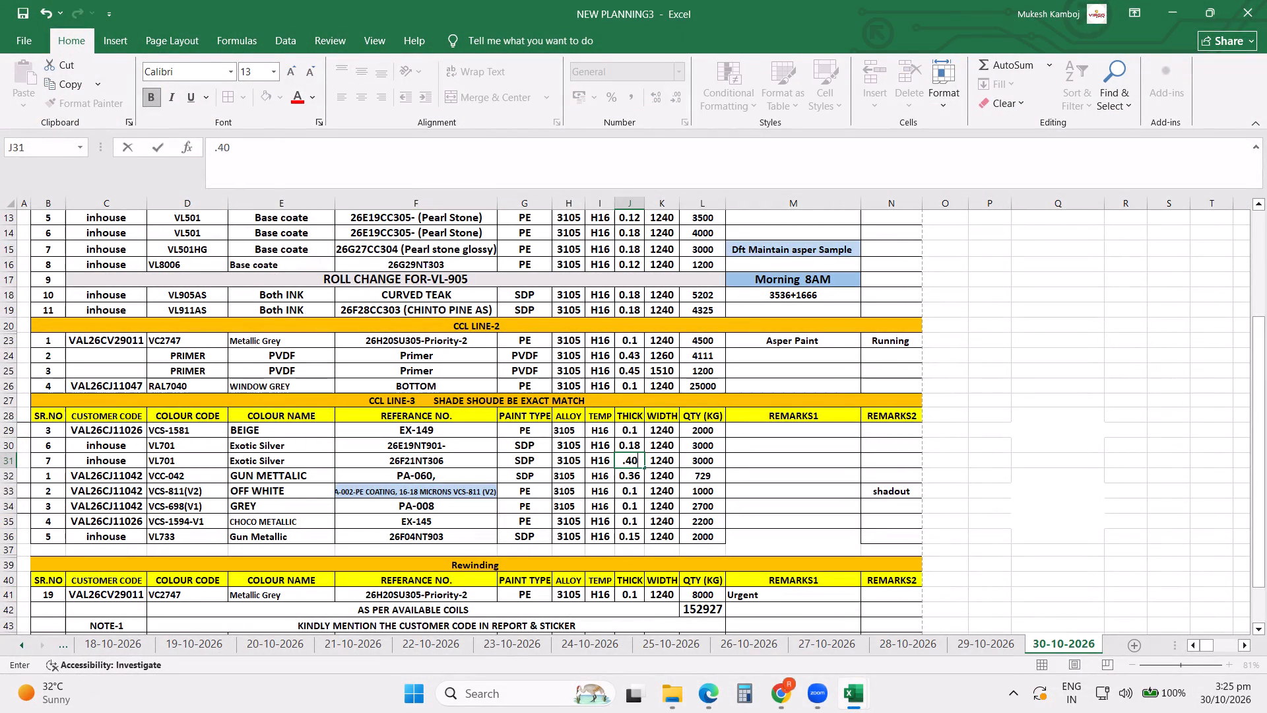
pyautogui.press('Right')
pyautogui.press('Right')
pyautogui.write('1019')
pyautogui.press('Return')
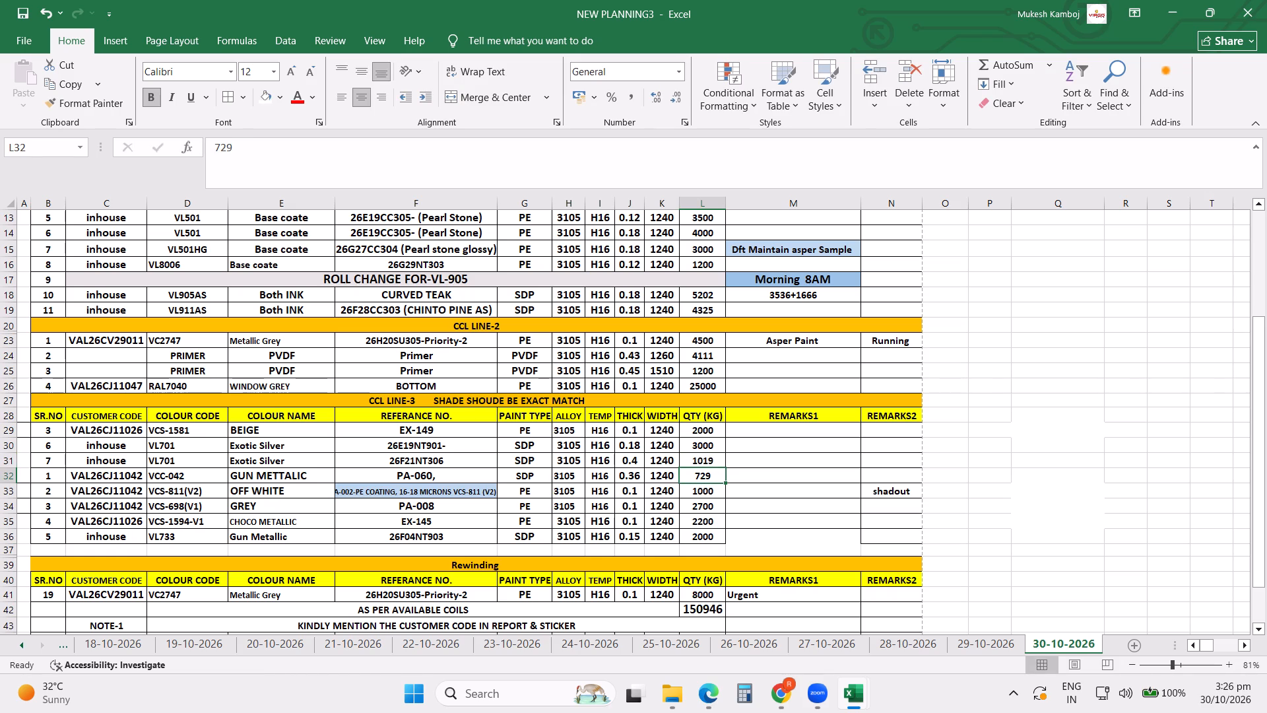
# Change the SR.NO formula of the BEIGE VCS-1581 row in CCL LINE-3 to =ROWS($A$29:B37).
pyautogui.click(34, 430)
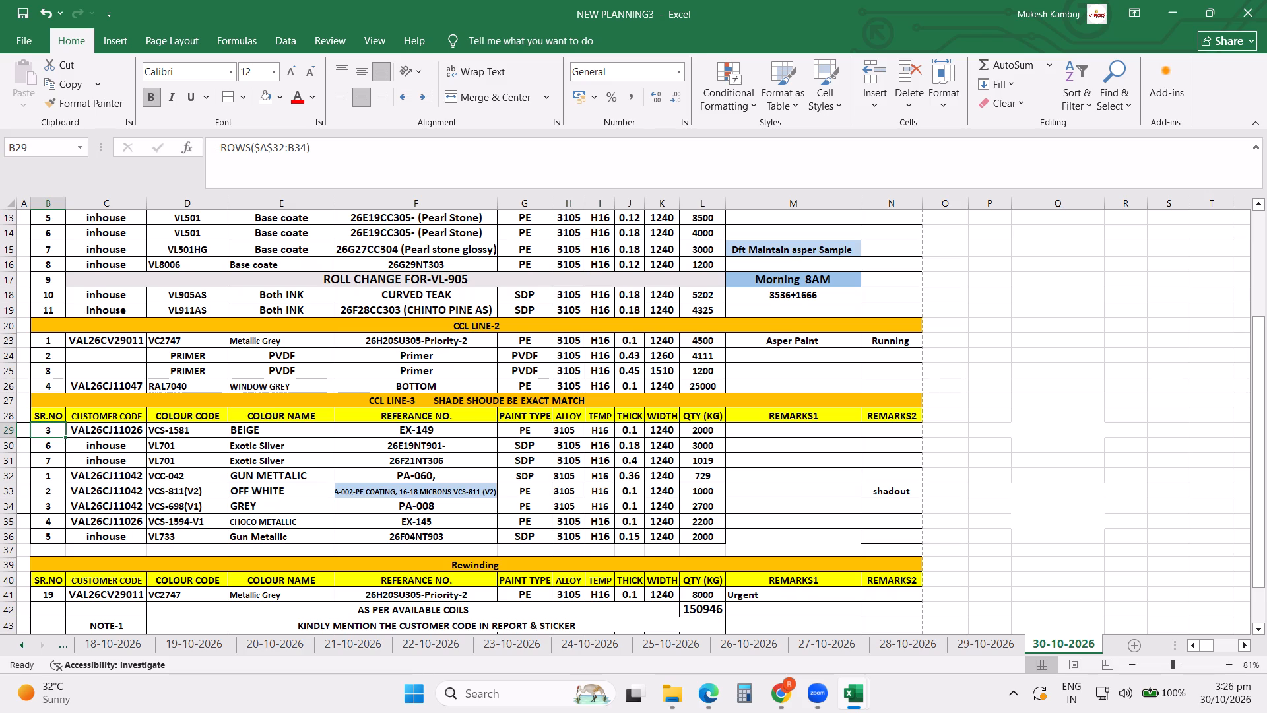
pyautogui.click(277, 144)
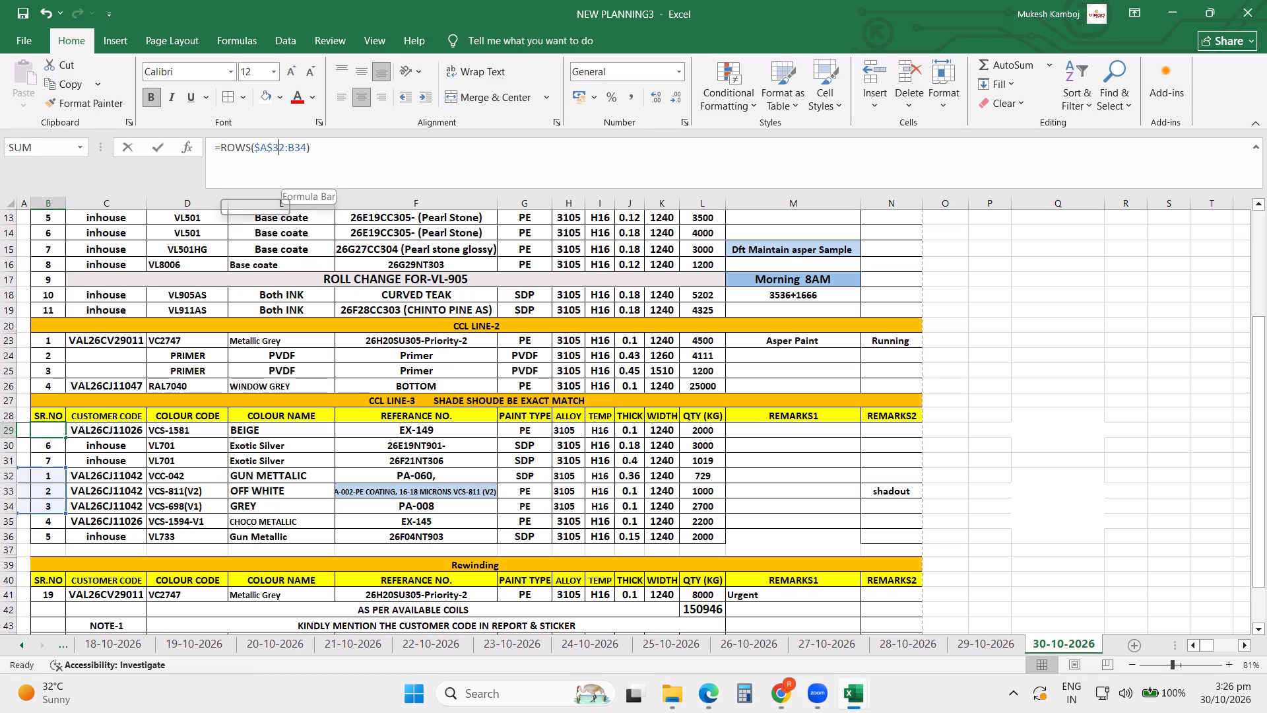
pyautogui.click(280, 148)
pyautogui.press('Right')
pyautogui.press('BackSpace')
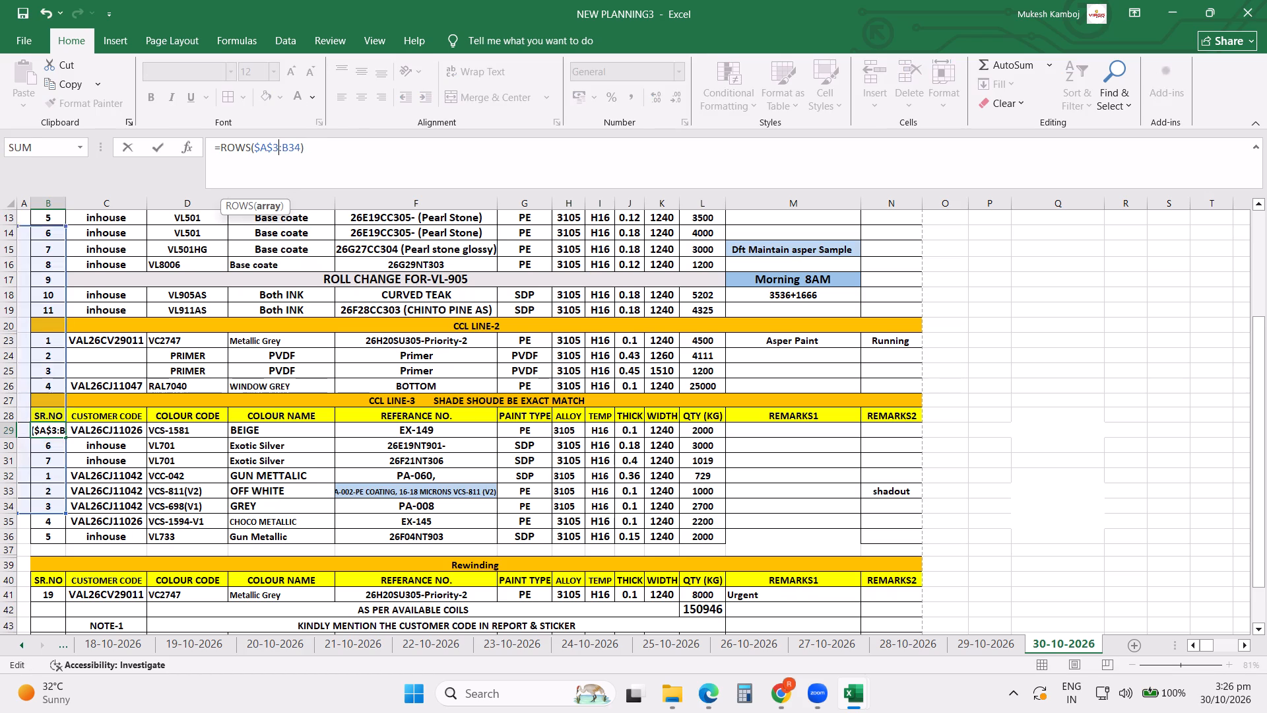
pyautogui.press('BackSpace')
pyautogui.write('29')
pyautogui.press('Right')
pyautogui.press('Right')
pyautogui.press('Right')
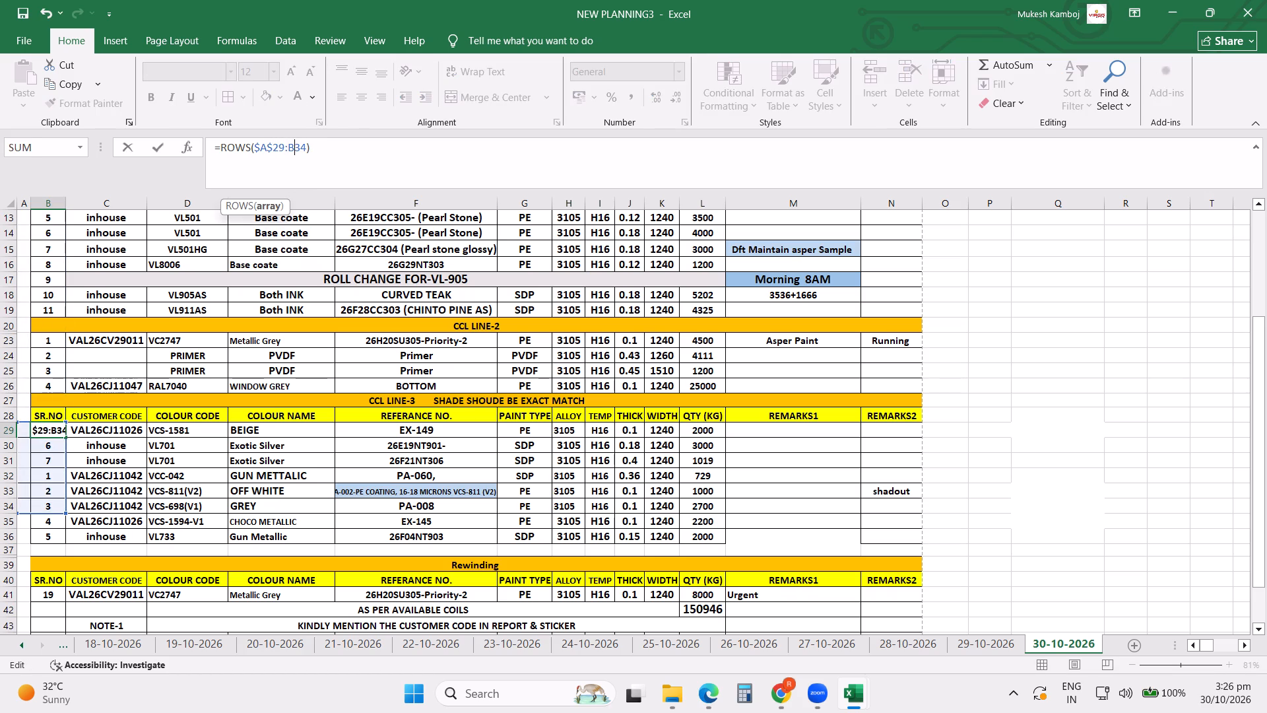
pyautogui.press('Right')
pyautogui.press('BackSpace')
pyautogui.press('7')
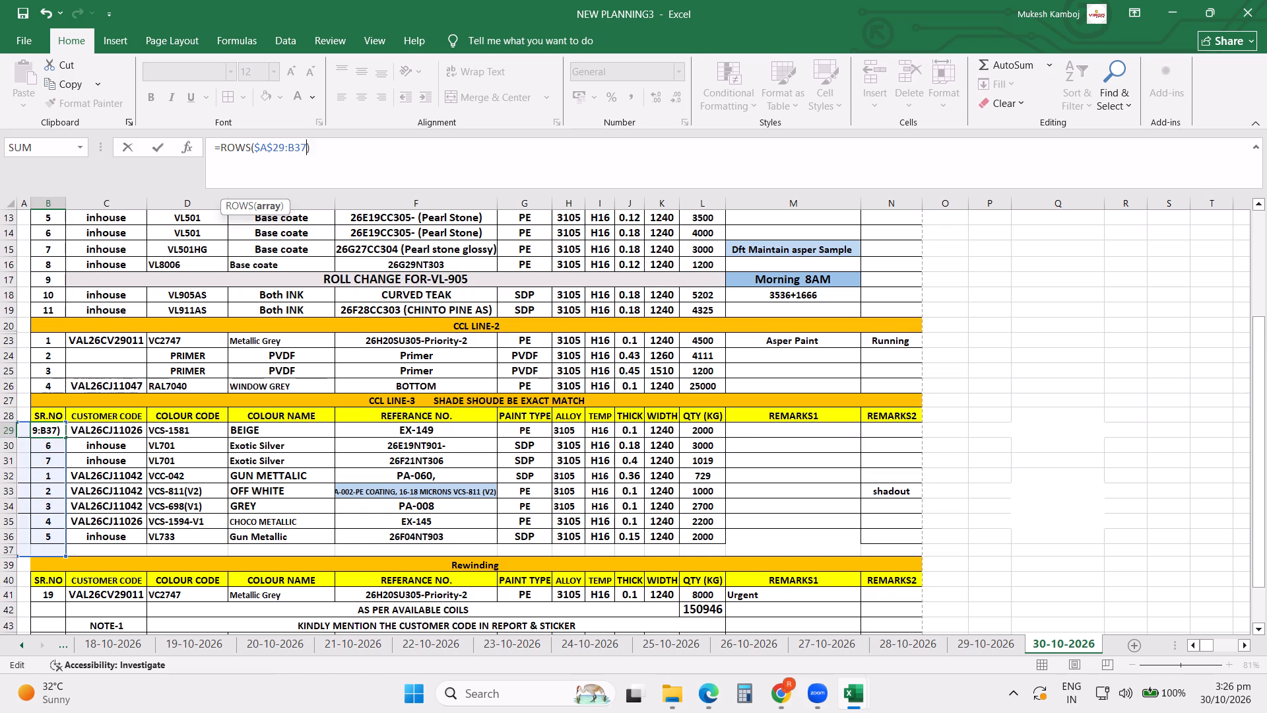
pyautogui.press('Return')
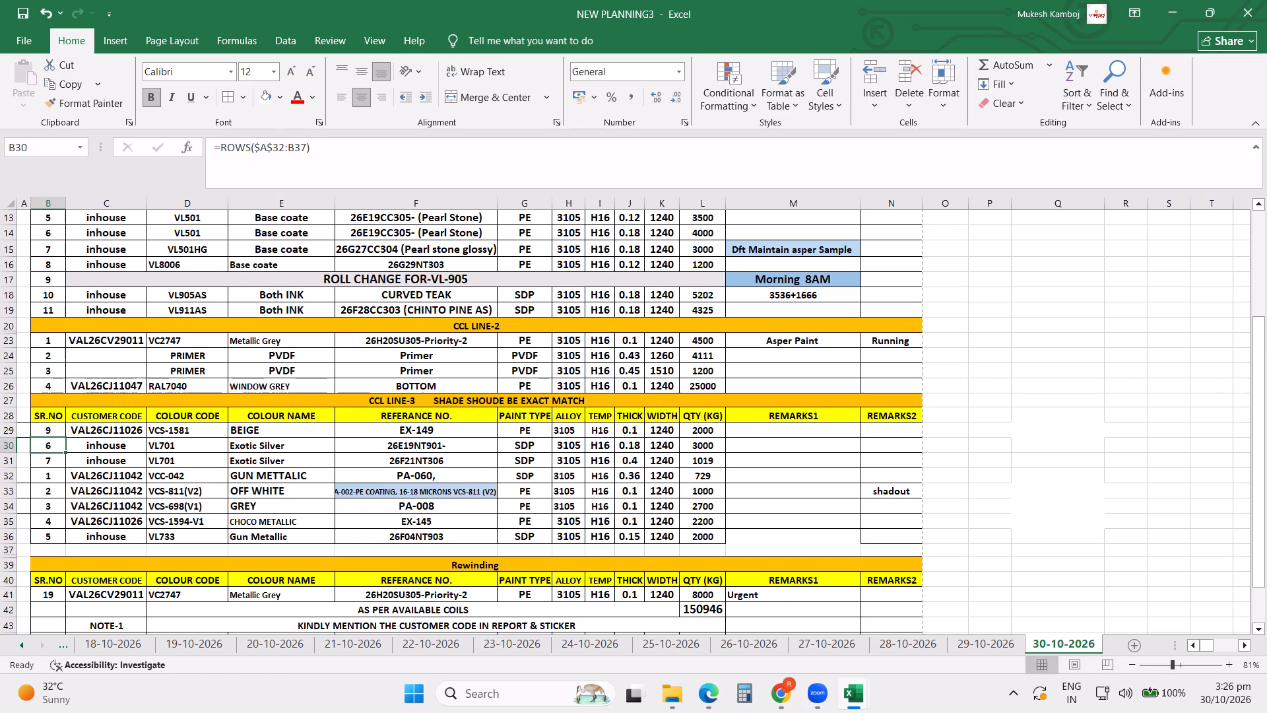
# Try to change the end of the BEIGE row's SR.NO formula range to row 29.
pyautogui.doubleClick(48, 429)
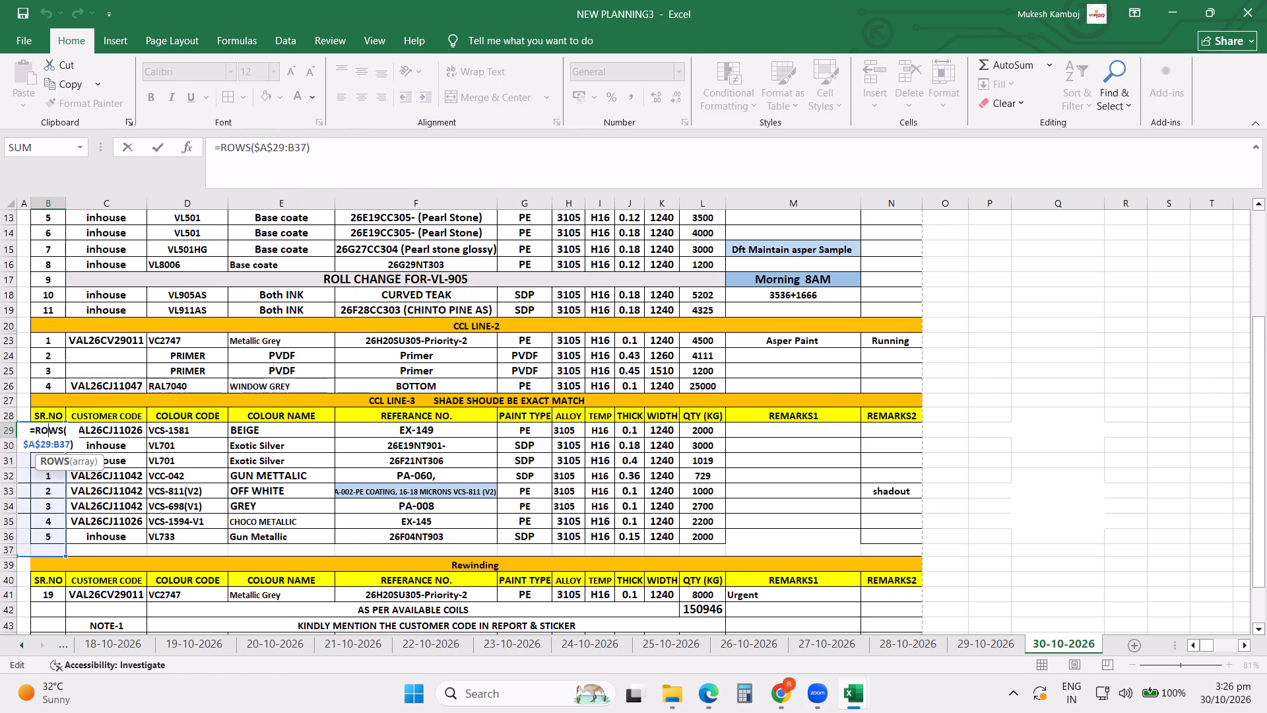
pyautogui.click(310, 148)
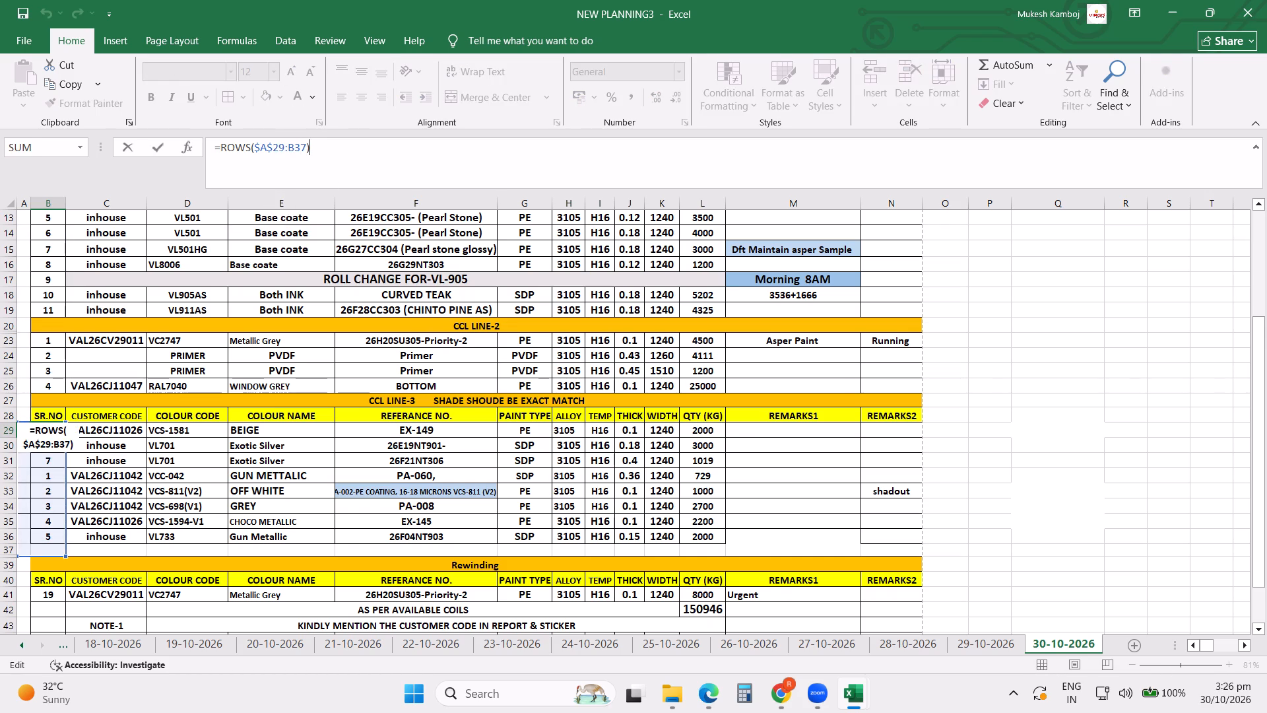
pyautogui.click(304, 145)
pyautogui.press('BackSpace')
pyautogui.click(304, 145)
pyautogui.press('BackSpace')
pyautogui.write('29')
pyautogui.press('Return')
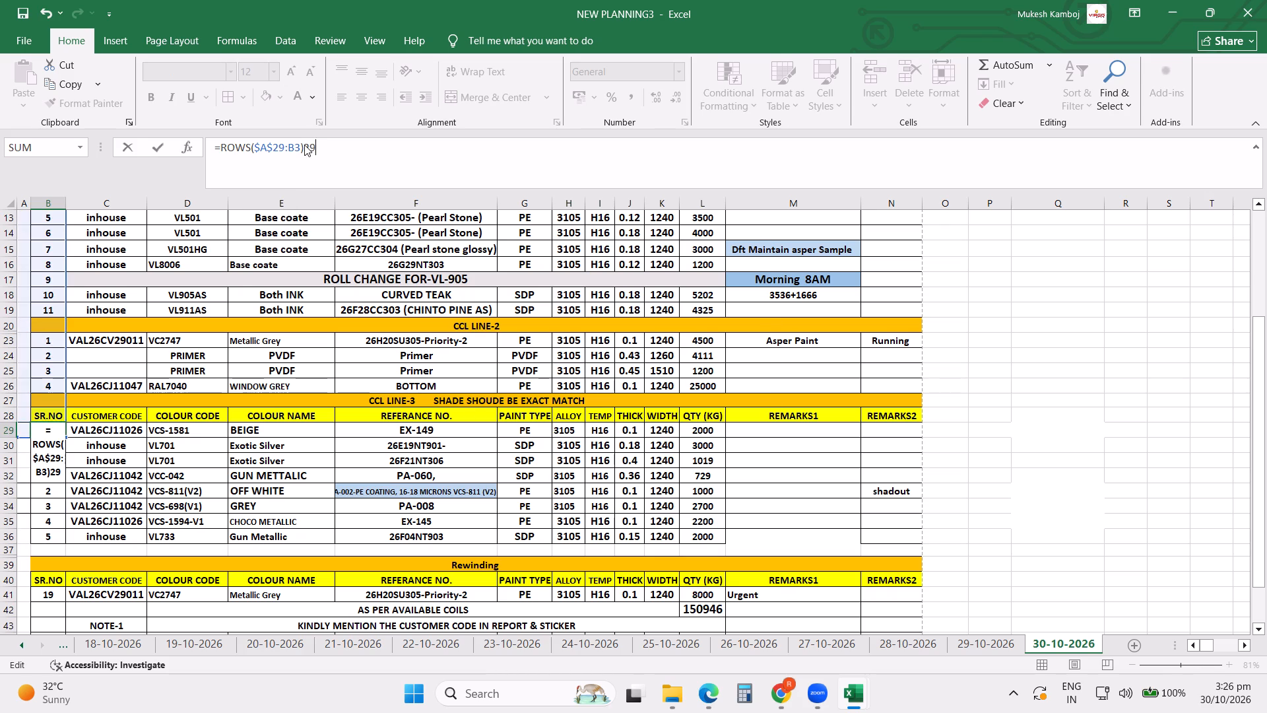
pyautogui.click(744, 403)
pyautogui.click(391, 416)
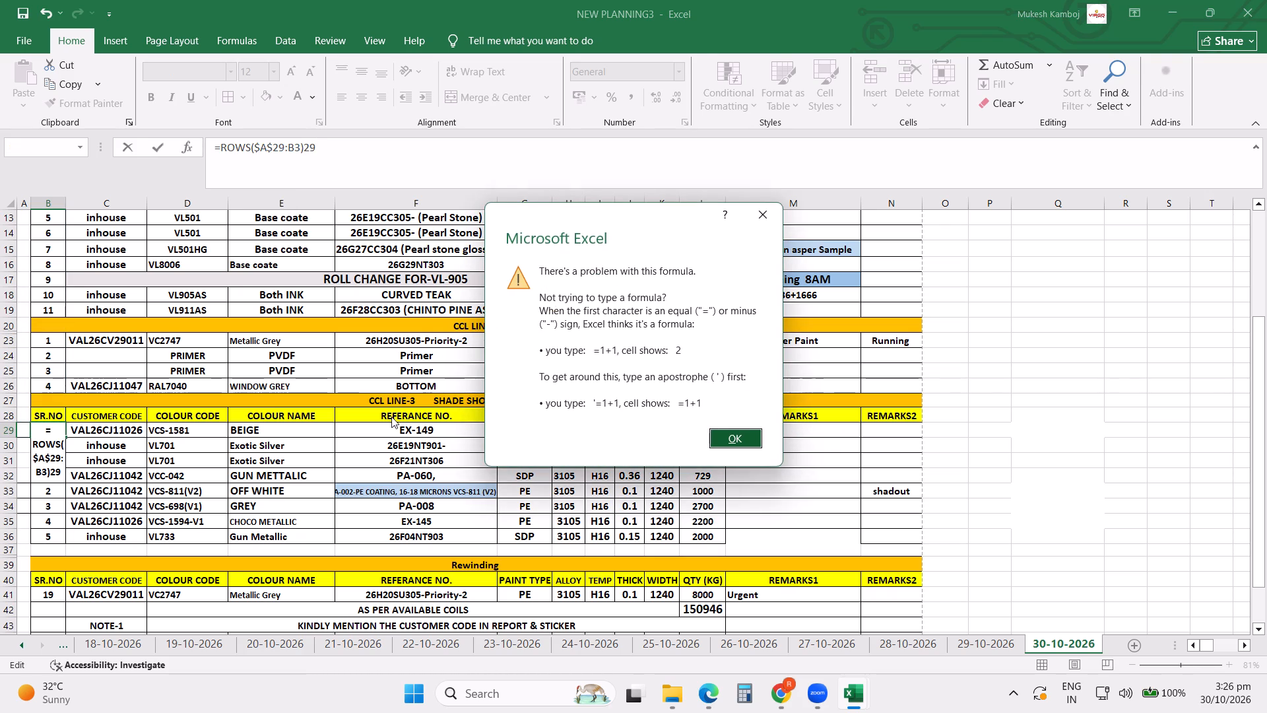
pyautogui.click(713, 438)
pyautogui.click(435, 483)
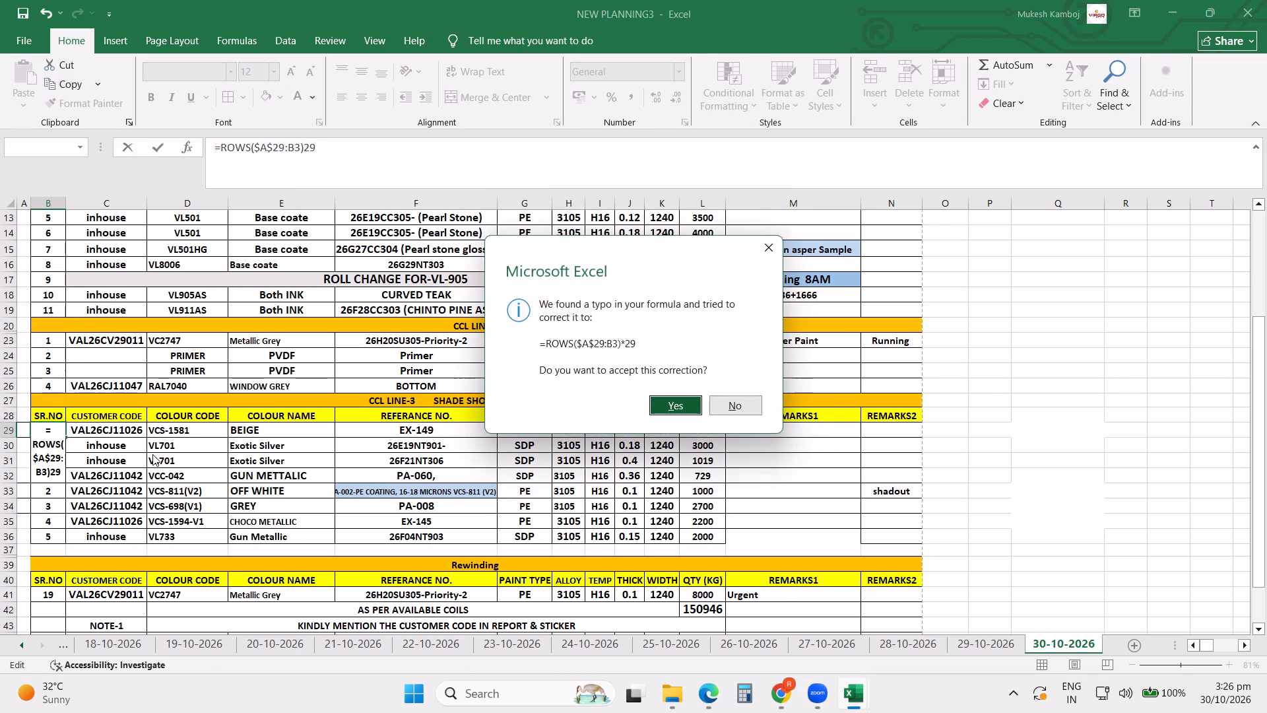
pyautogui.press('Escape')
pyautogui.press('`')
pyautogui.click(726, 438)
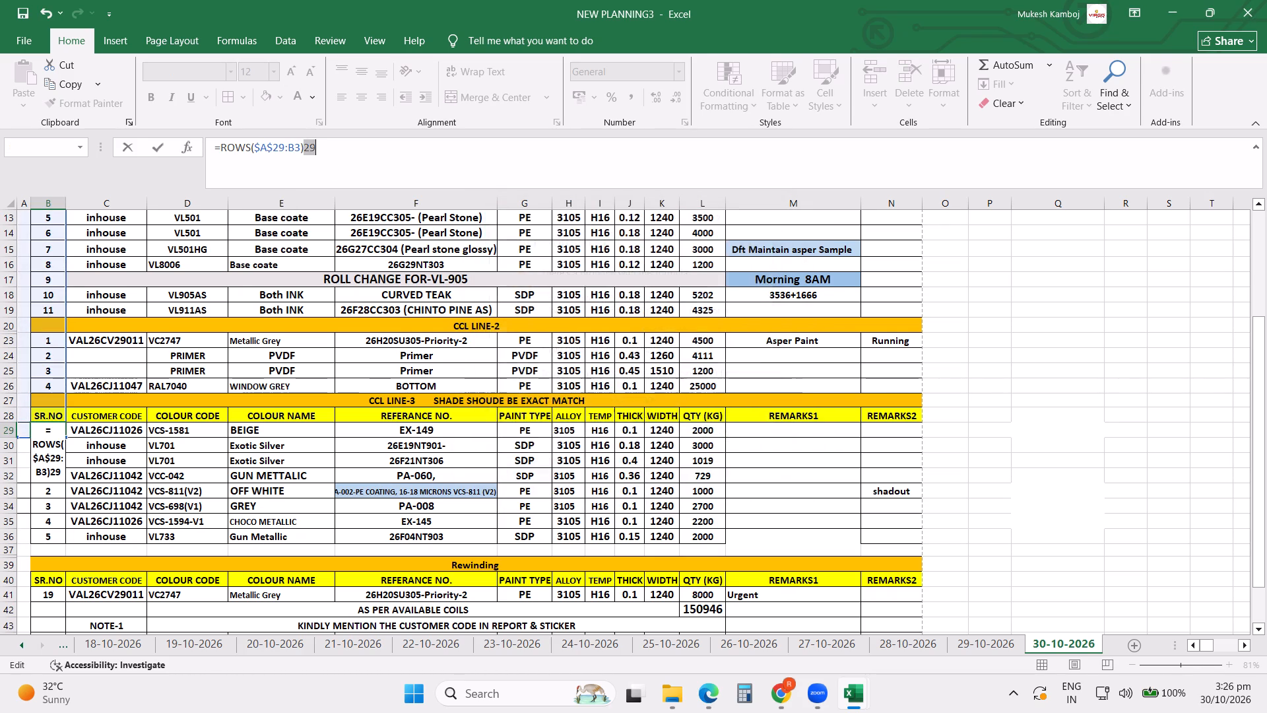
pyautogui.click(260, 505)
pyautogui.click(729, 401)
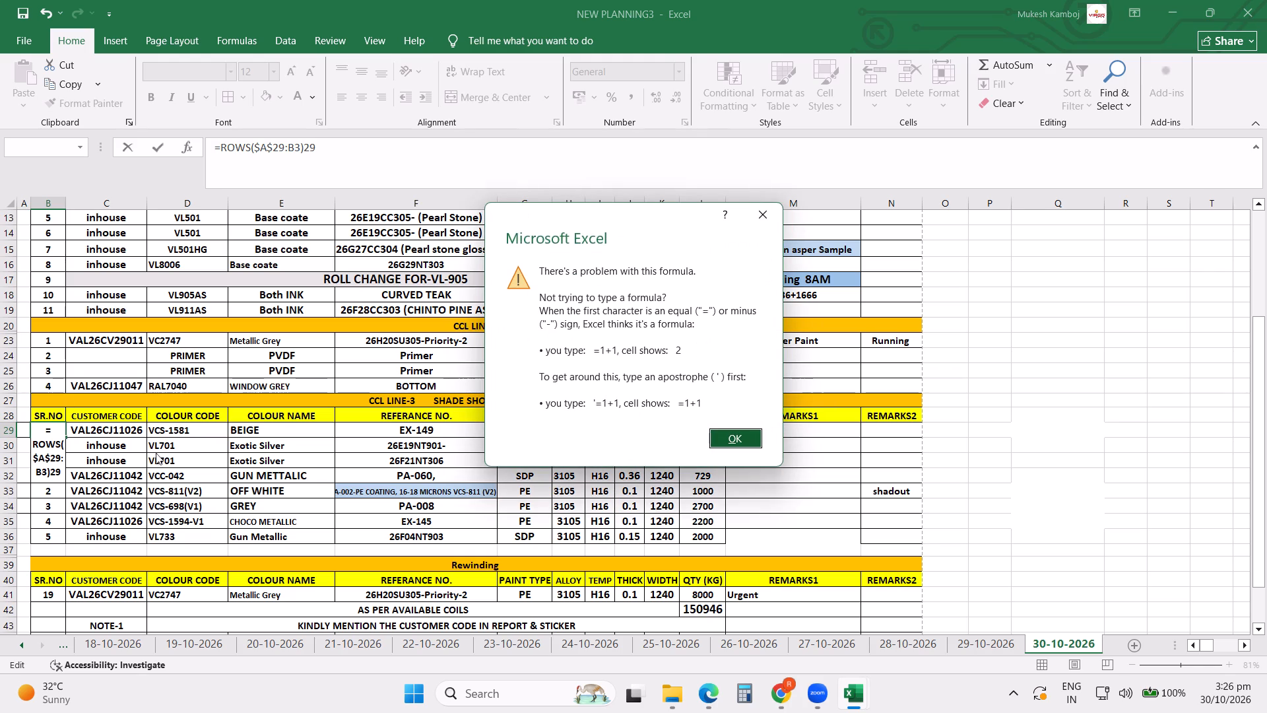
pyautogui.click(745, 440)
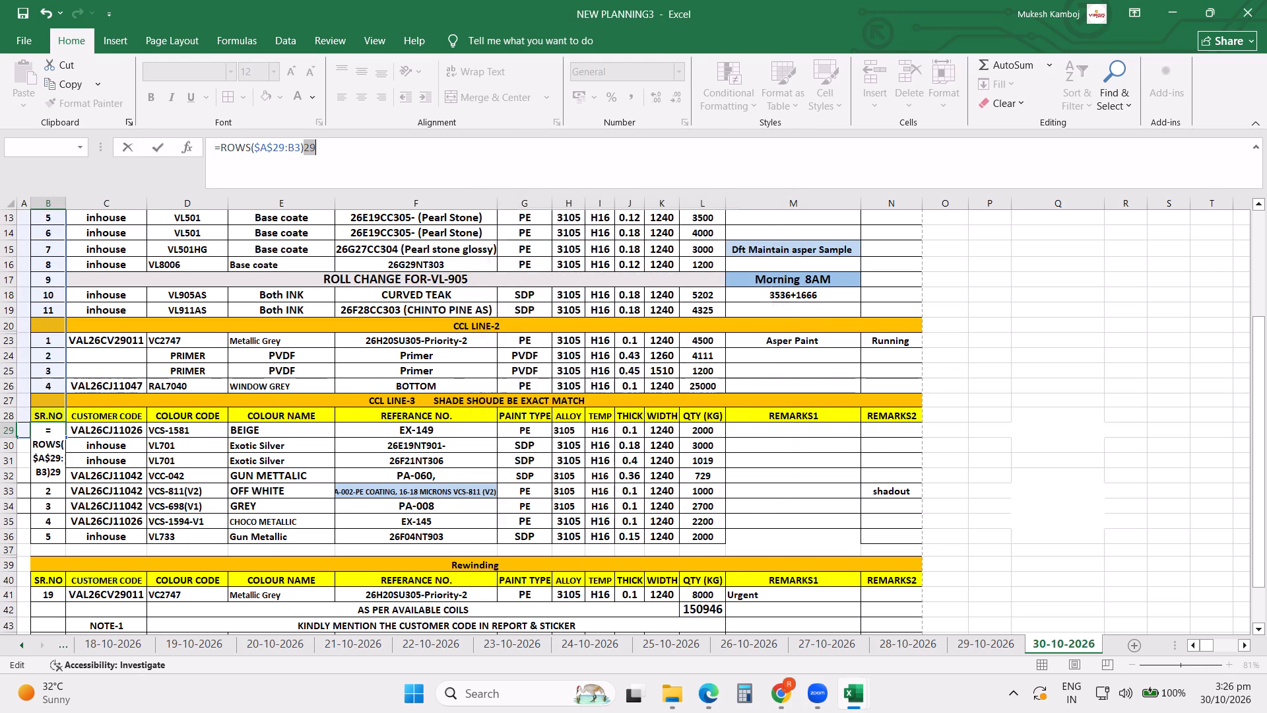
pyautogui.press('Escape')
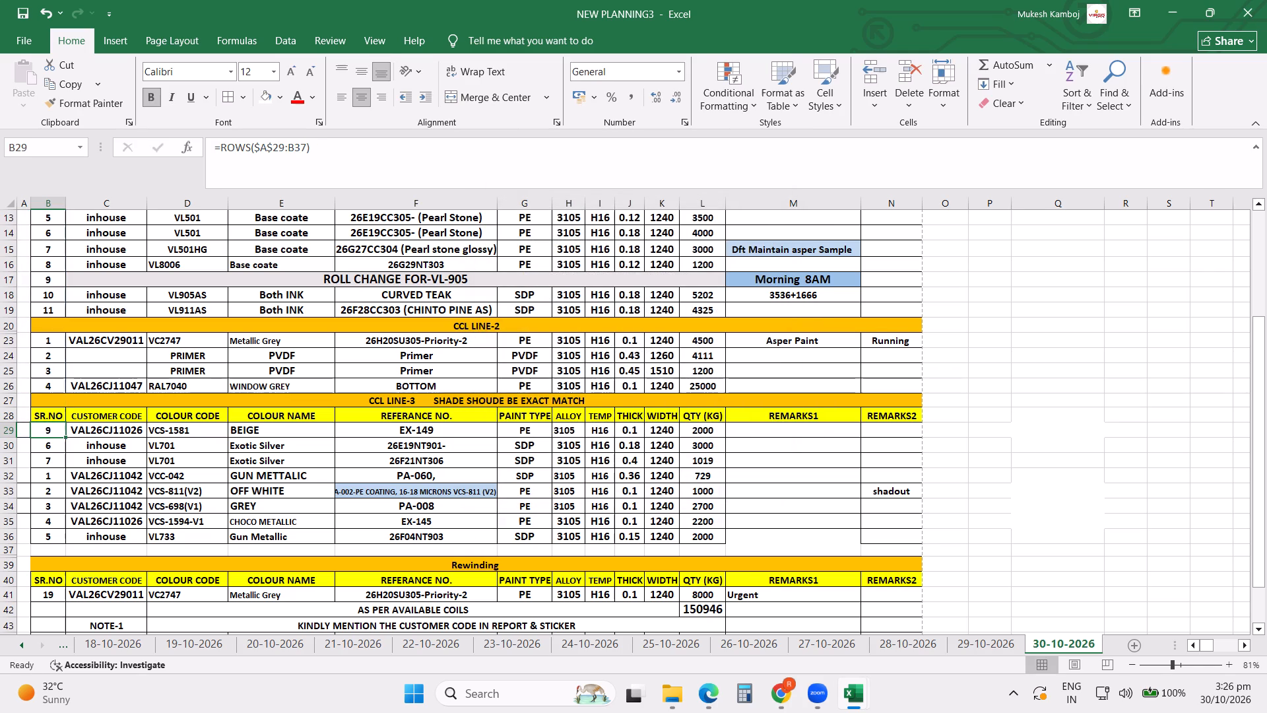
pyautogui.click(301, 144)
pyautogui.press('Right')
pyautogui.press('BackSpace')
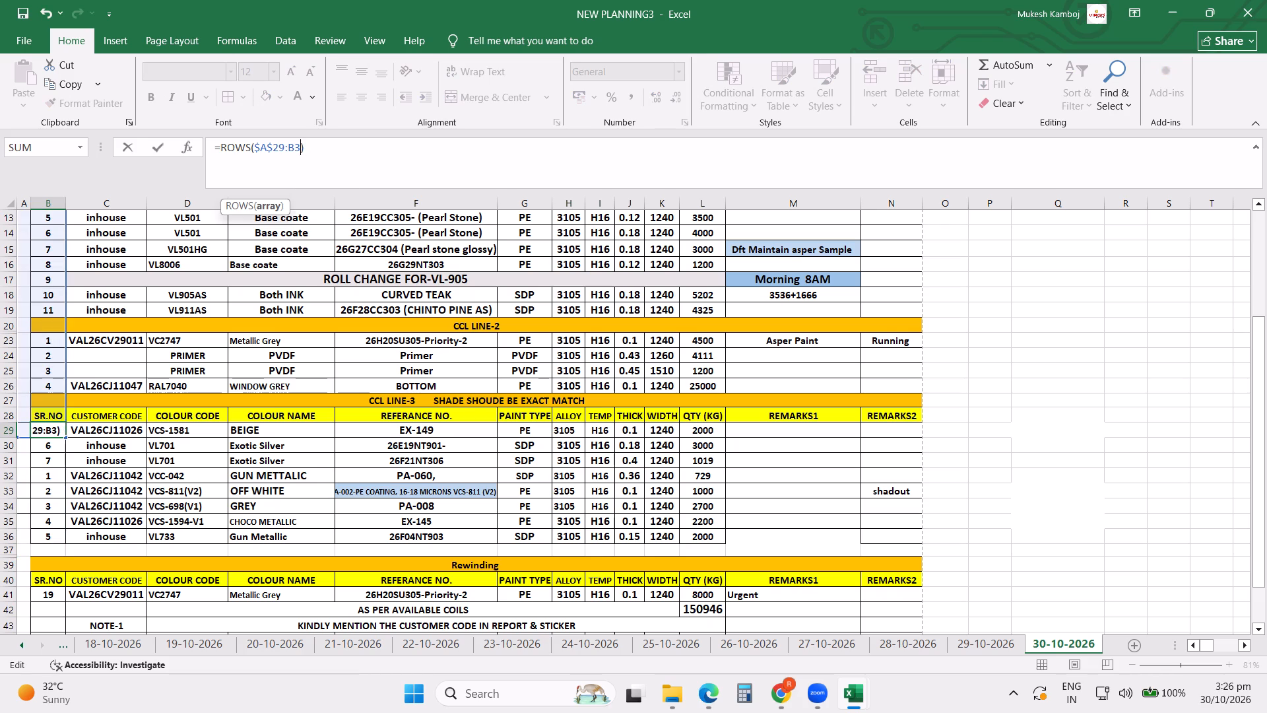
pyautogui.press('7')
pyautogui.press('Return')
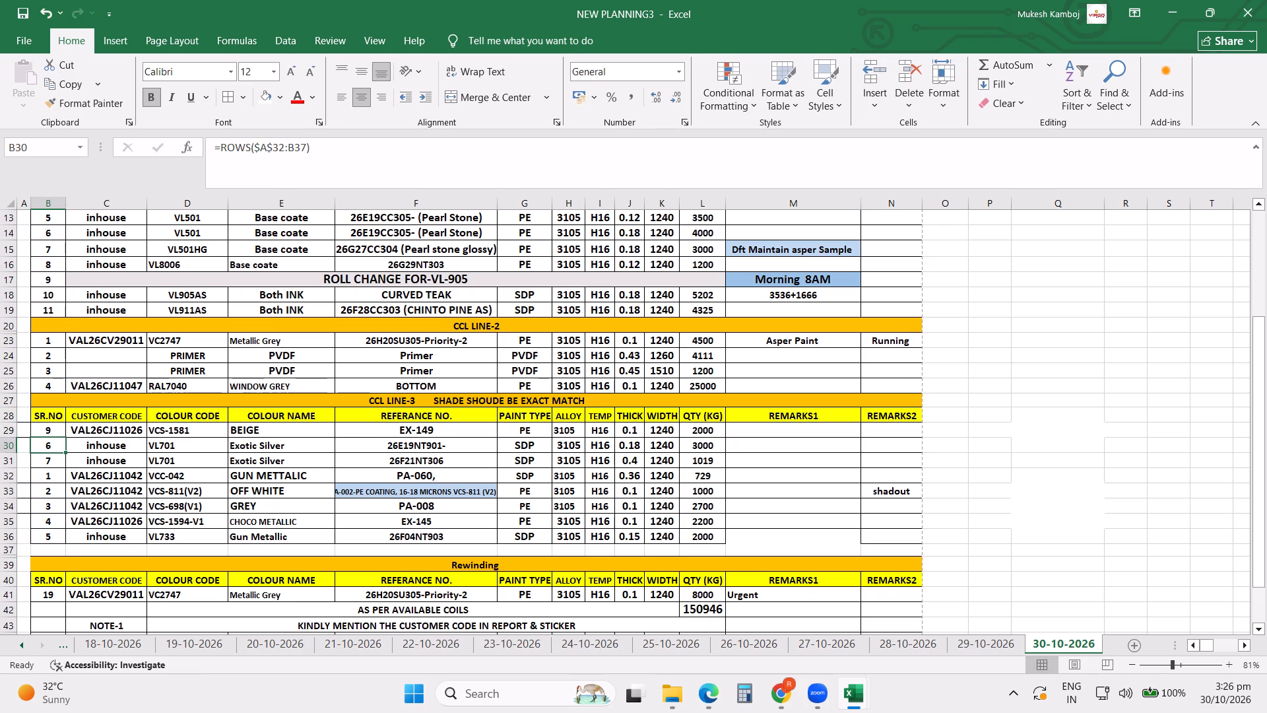
# Set the BEIGE row's SR.NO formula to =ROWS($A$29:B29).
pyautogui.doubleClick(53, 428)
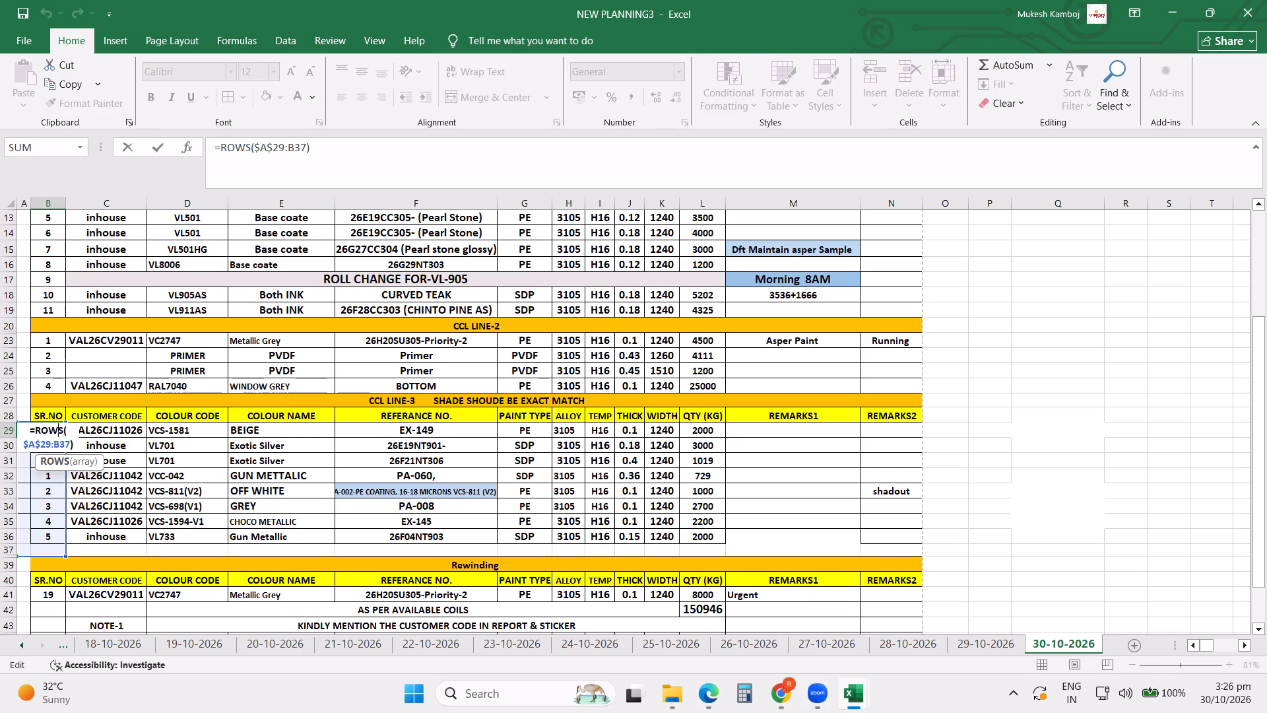
pyautogui.click(305, 146)
pyautogui.press('BackSpace')
pyautogui.press('BackSpace')
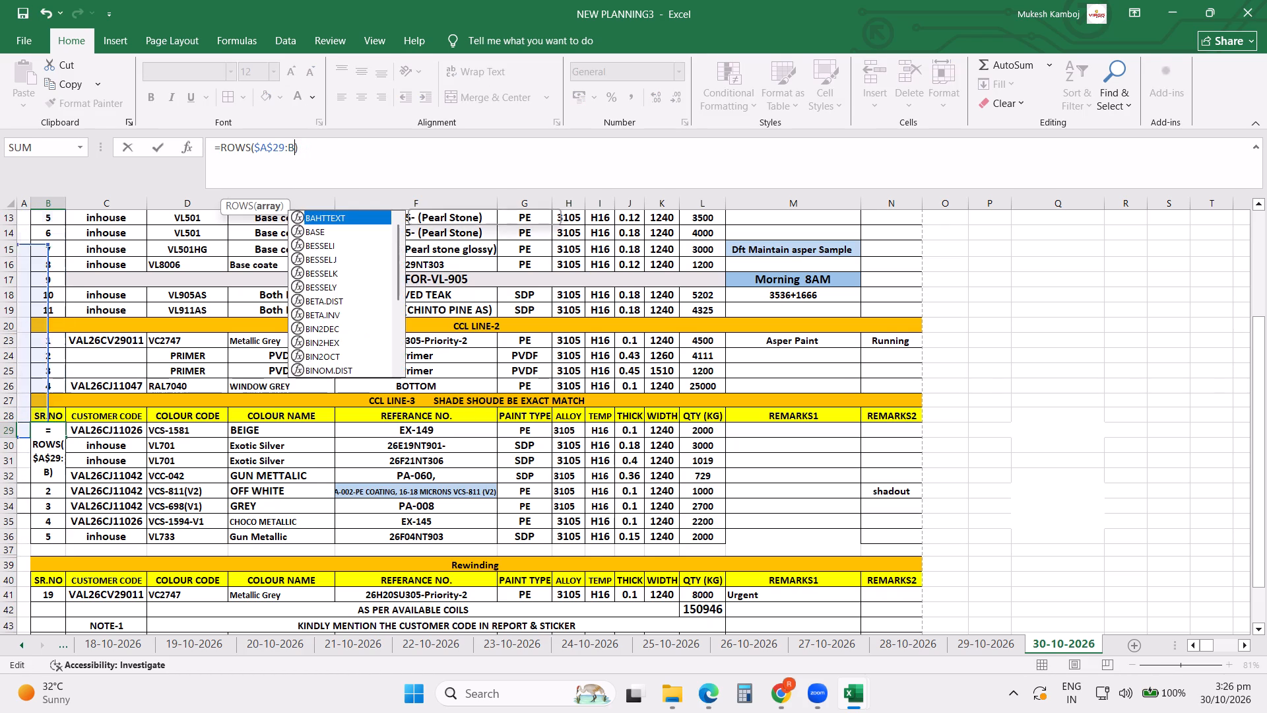
pyautogui.write('29')
pyautogui.press('Return')
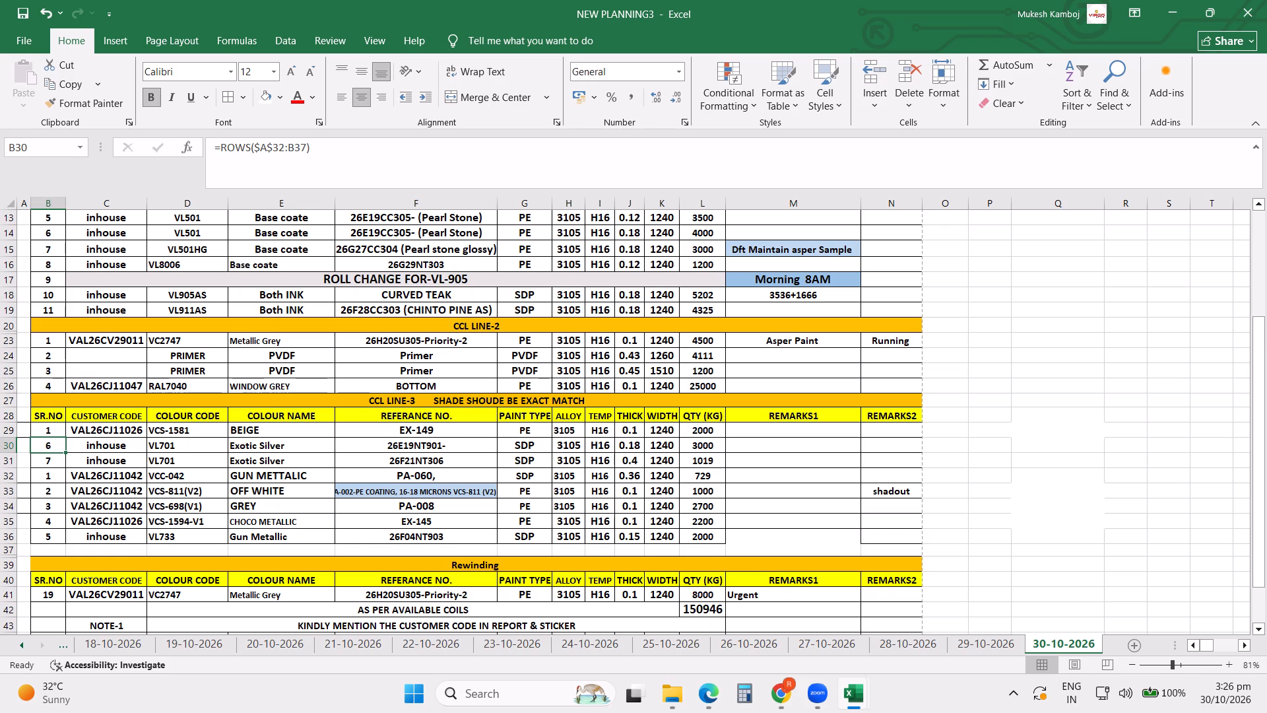
# Fill the BEIGE row's SR.NO formula down through the Gun Metallic VL733 row of CCL LINE-3.
pyautogui.click(53, 429)
pyautogui.moveTo(65, 434); pyautogui.dragTo(67, 542)
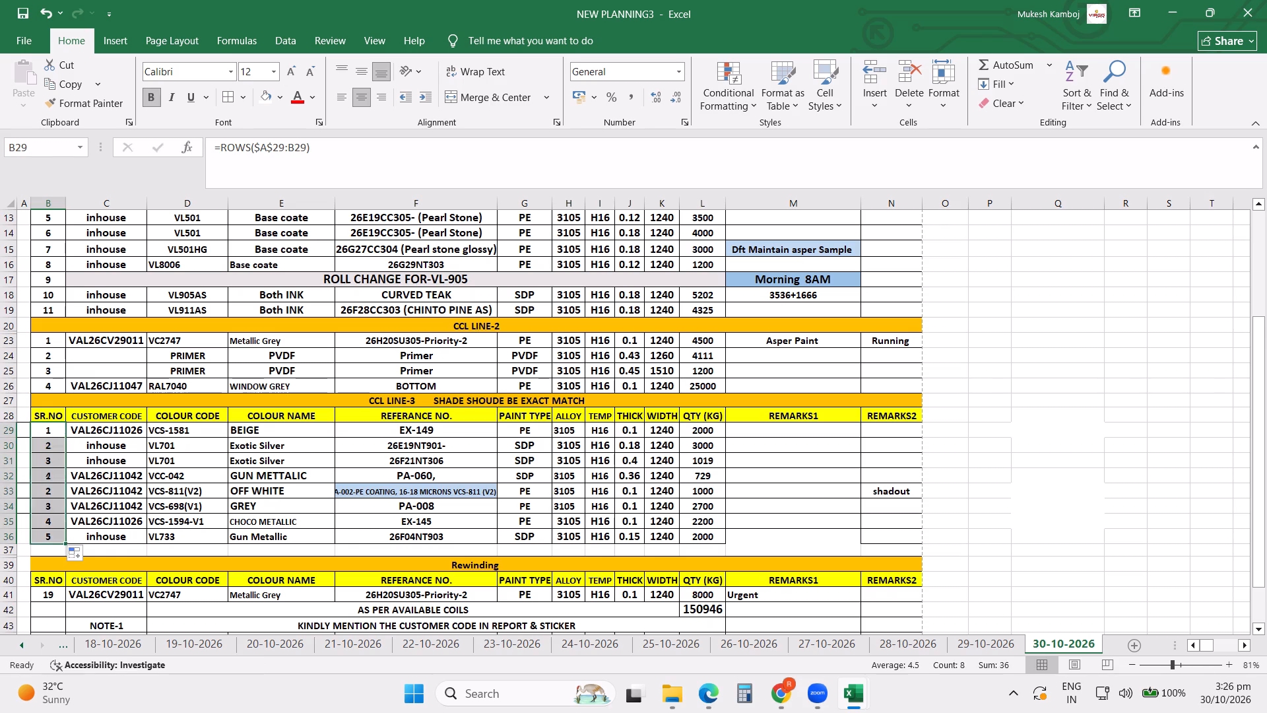
pyautogui.click(205, 529)
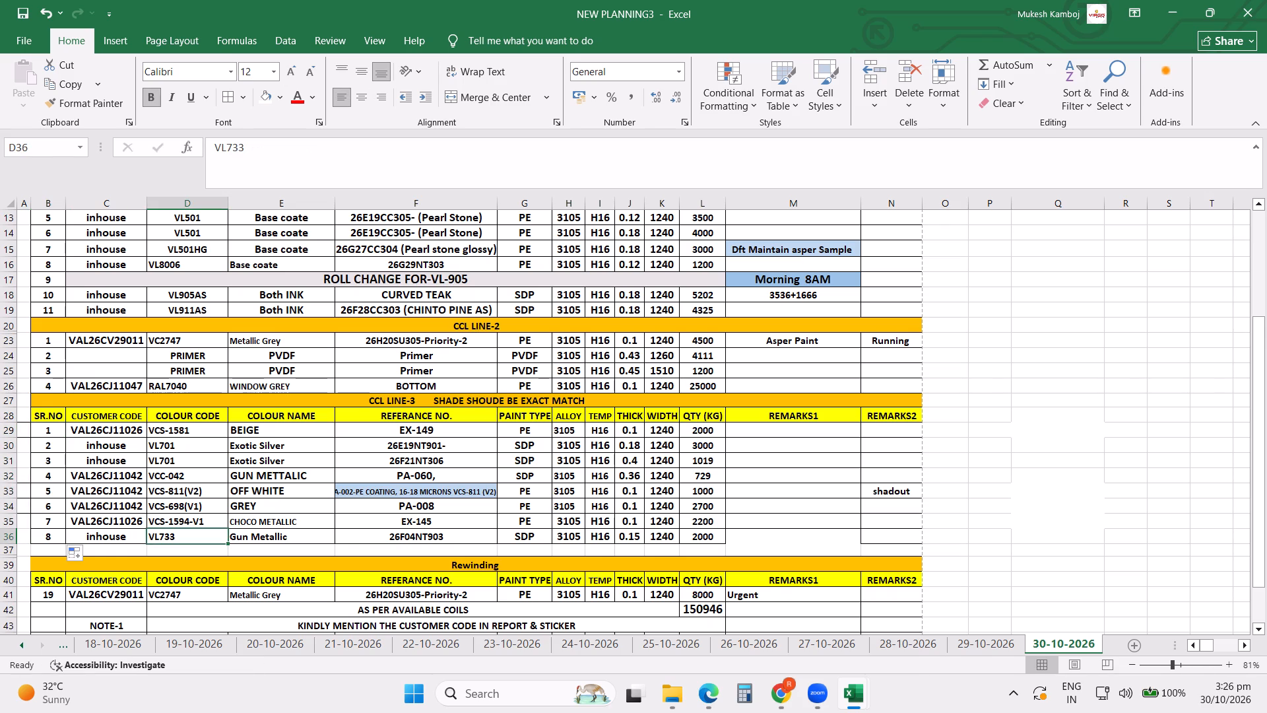
# Move the GREY VCS-698(V1) row to a new row above OFF WHITE VCS-811(V2) in CCL LINE-3 and delete the emptied row.
pyautogui.click(3, 490)
pyautogui.hotkey('ctrl', 'shift', '=')
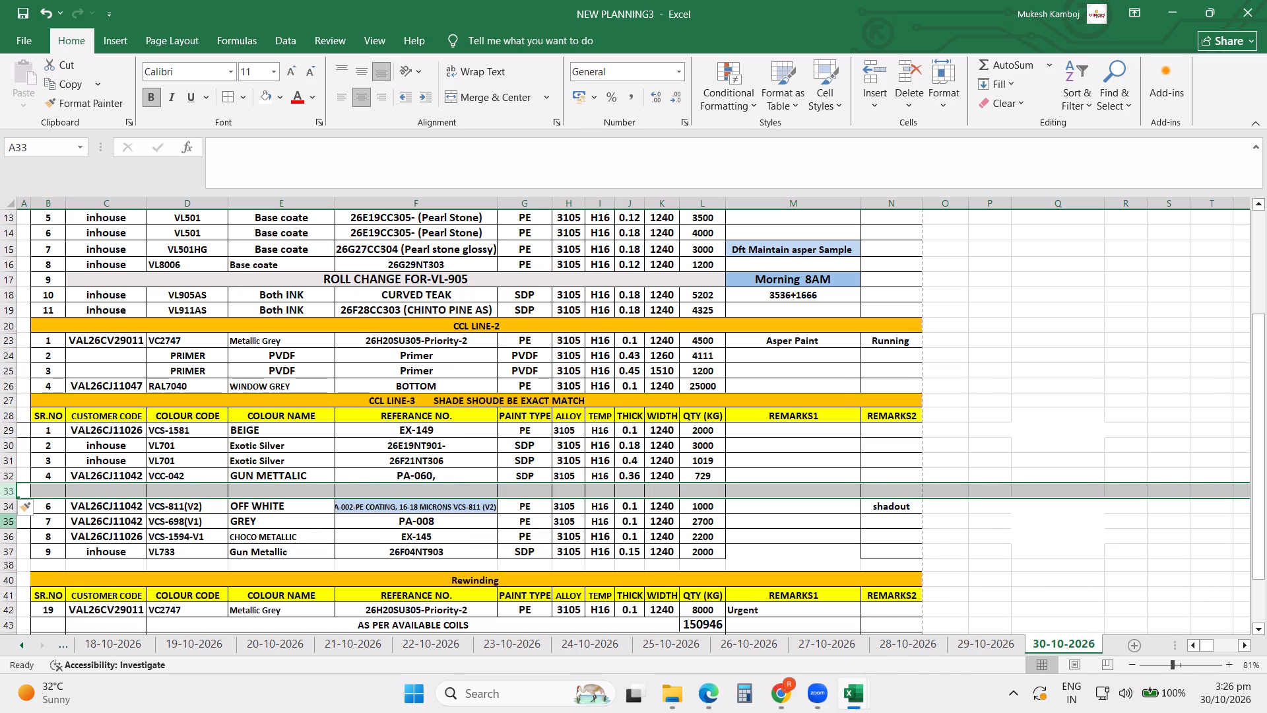
pyautogui.click(7, 519)
pyautogui.hotkey('ctrl', 'x')
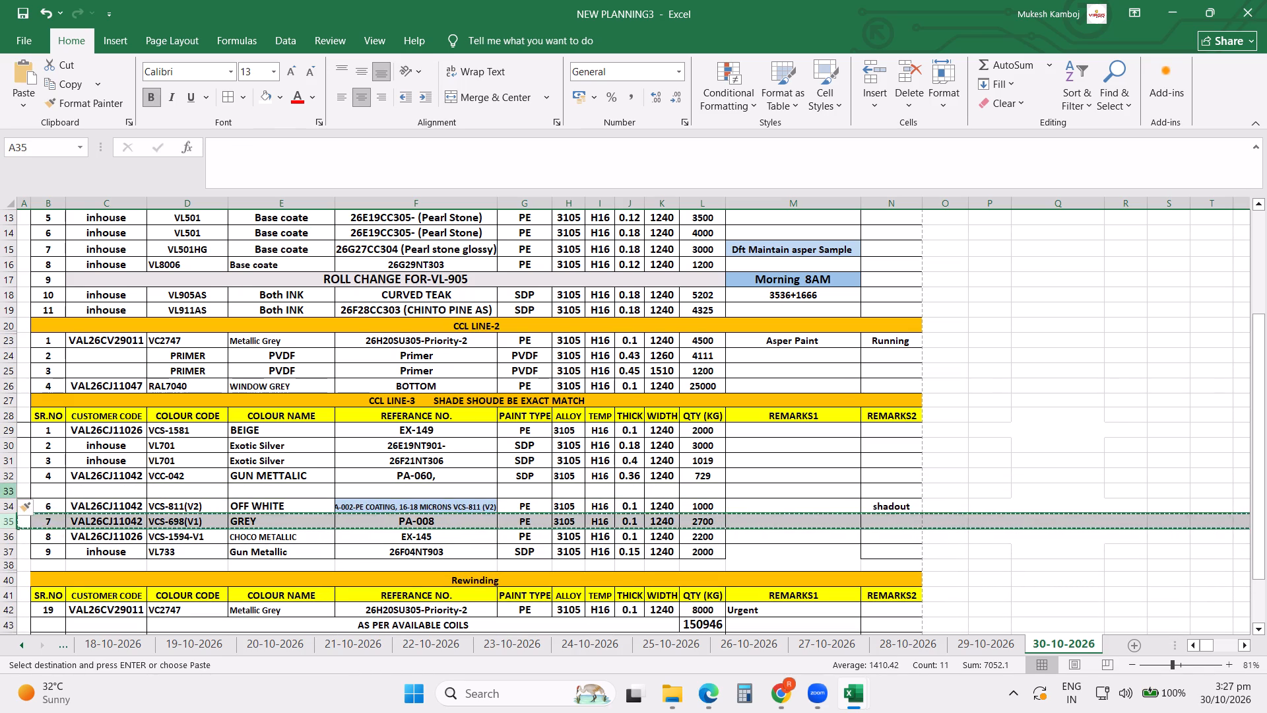
pyautogui.click(9, 489)
pyautogui.hotkey('ctrl', 'v')
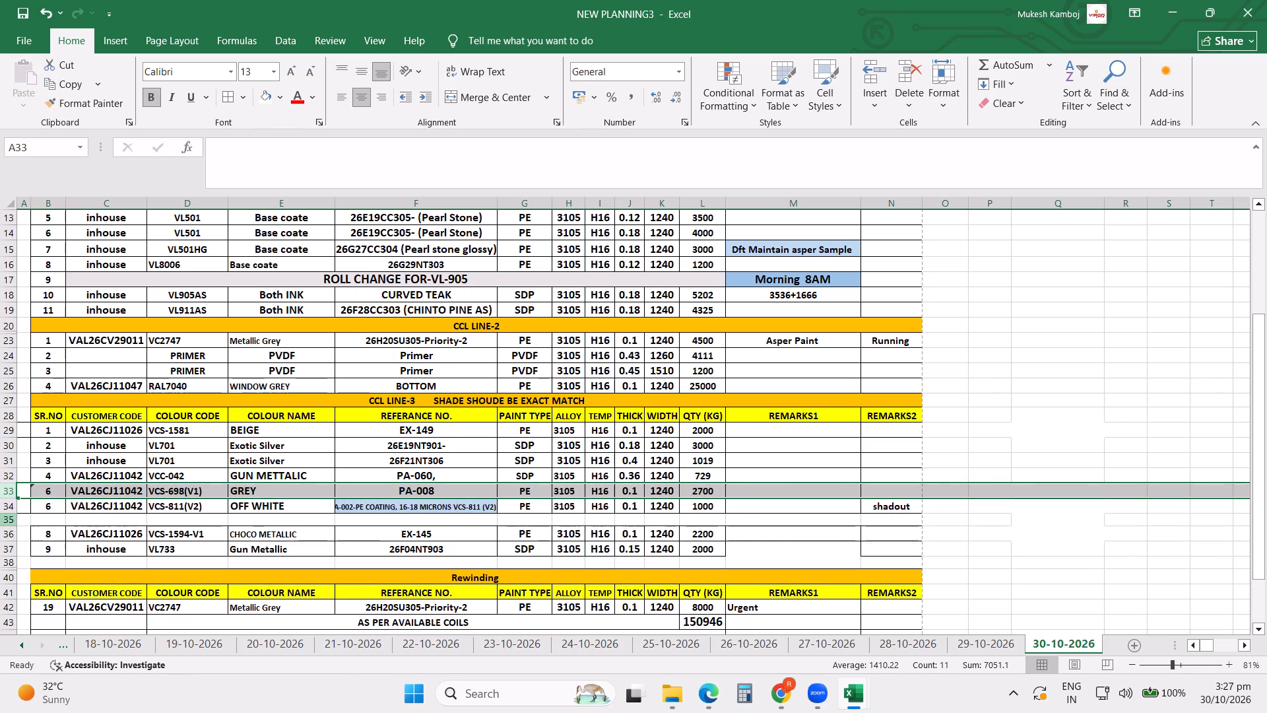
pyautogui.click(9, 507)
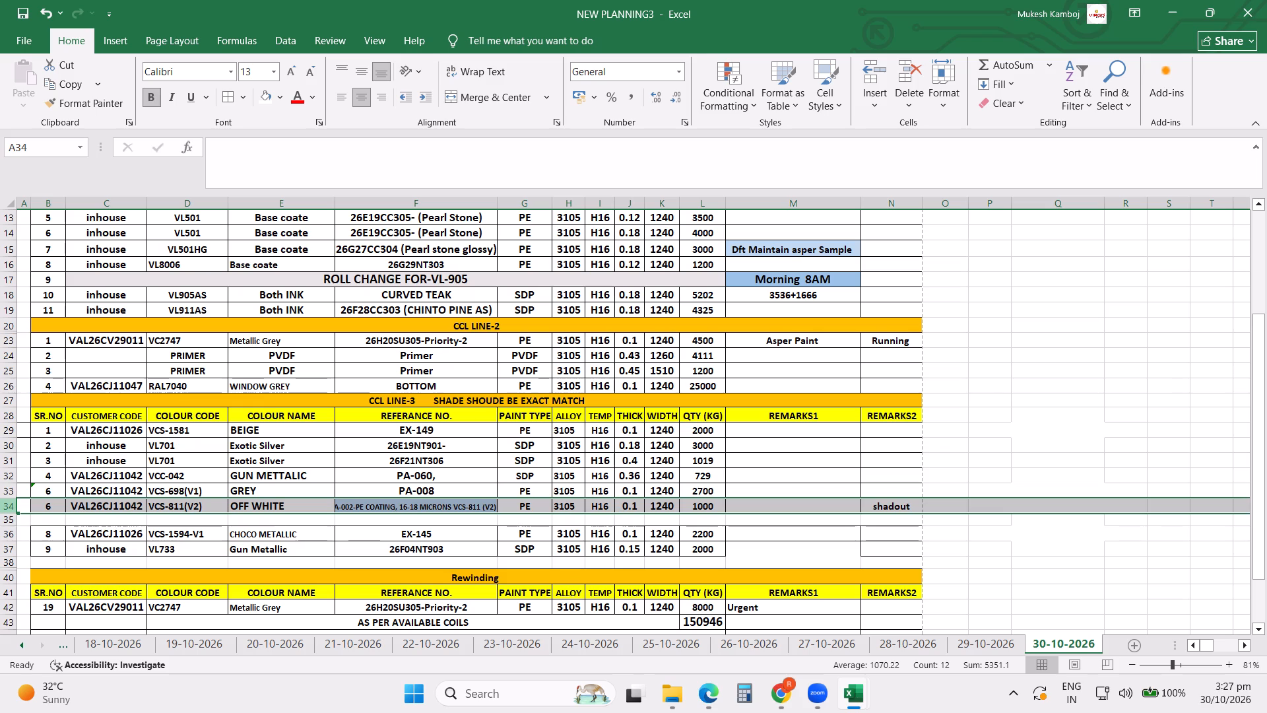
pyautogui.click(10, 521)
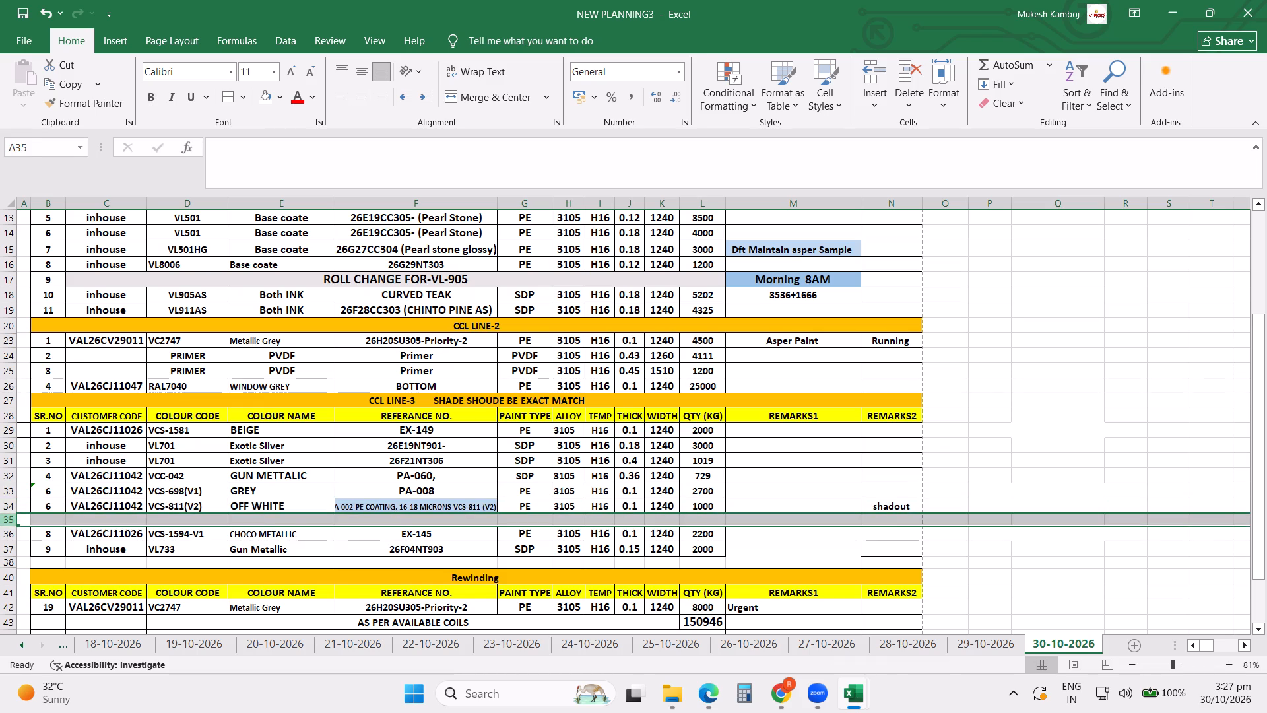
pyautogui.hotkey('ctrl', '-')
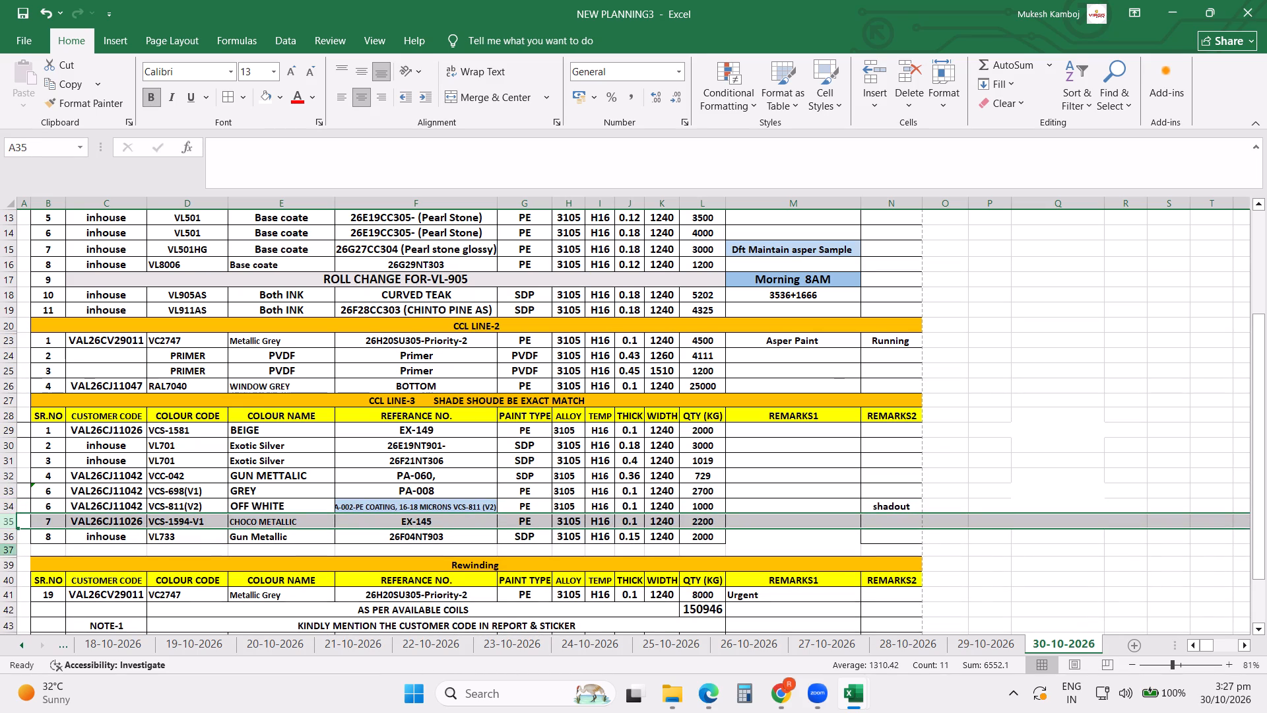
# Delete the empty row below the Gun Metallic VL733 row in CCL LINE-3.
pyautogui.click(9, 550)
pyautogui.hotkey('ctrl', '-')
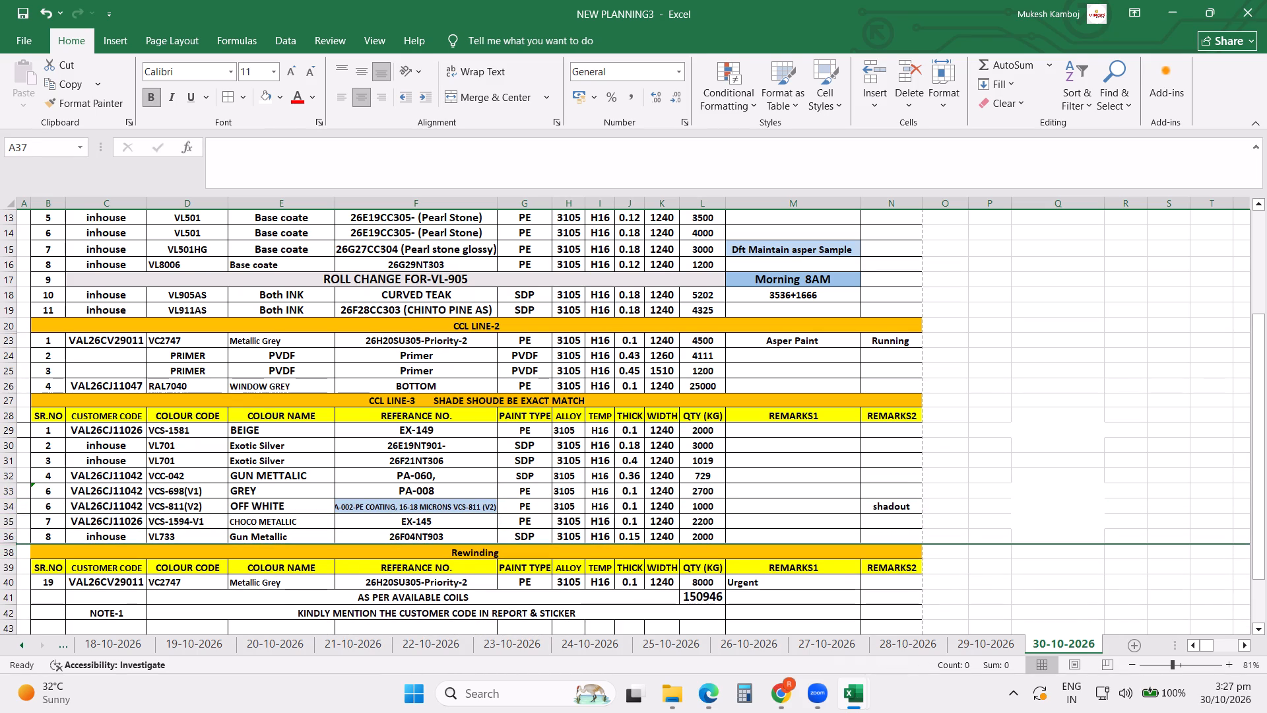
# Refill the SR.NO formula from the BEIGE row down through the Gun Metallic VL733 row in CCL LINE-3.
pyautogui.click(52, 430)
pyautogui.moveTo(67, 438); pyautogui.dragTo(59, 536)
# Clear the REMARKS2 entry of the OFF WHITE VCS-811(V2) row in CCL LINE-3.
pyautogui.click(876, 510)
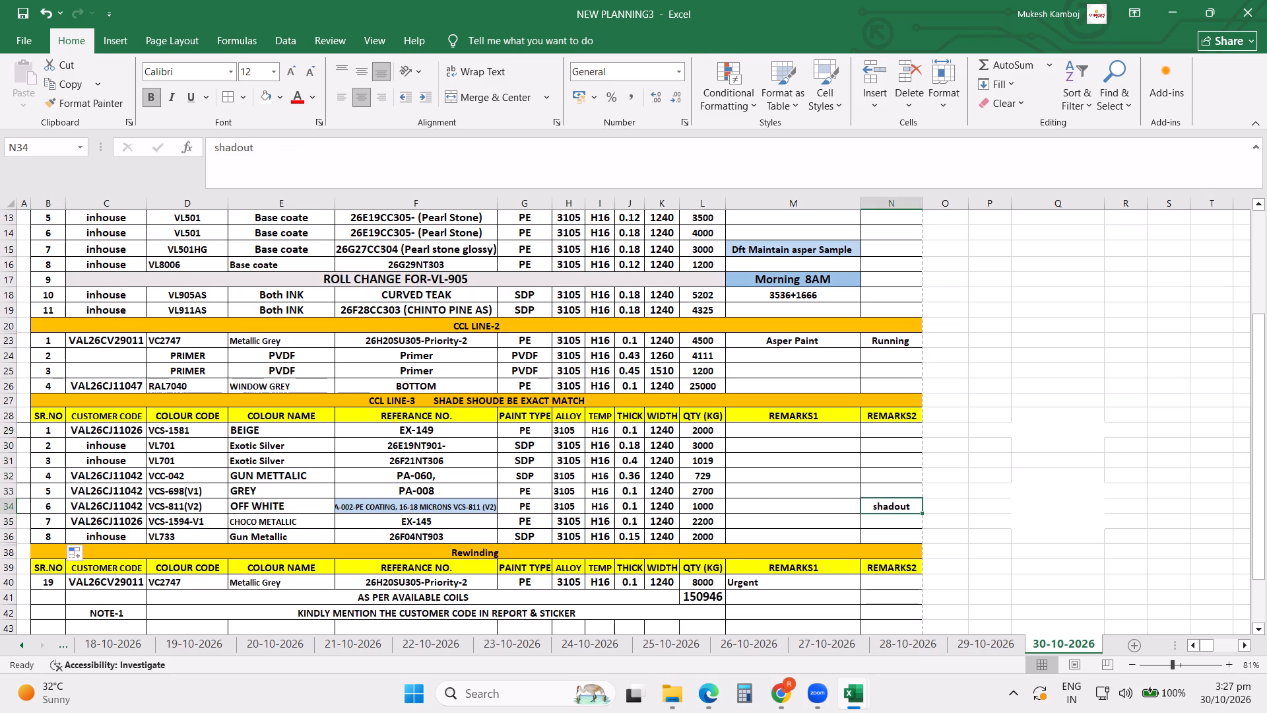
pyautogui.press('Delete')
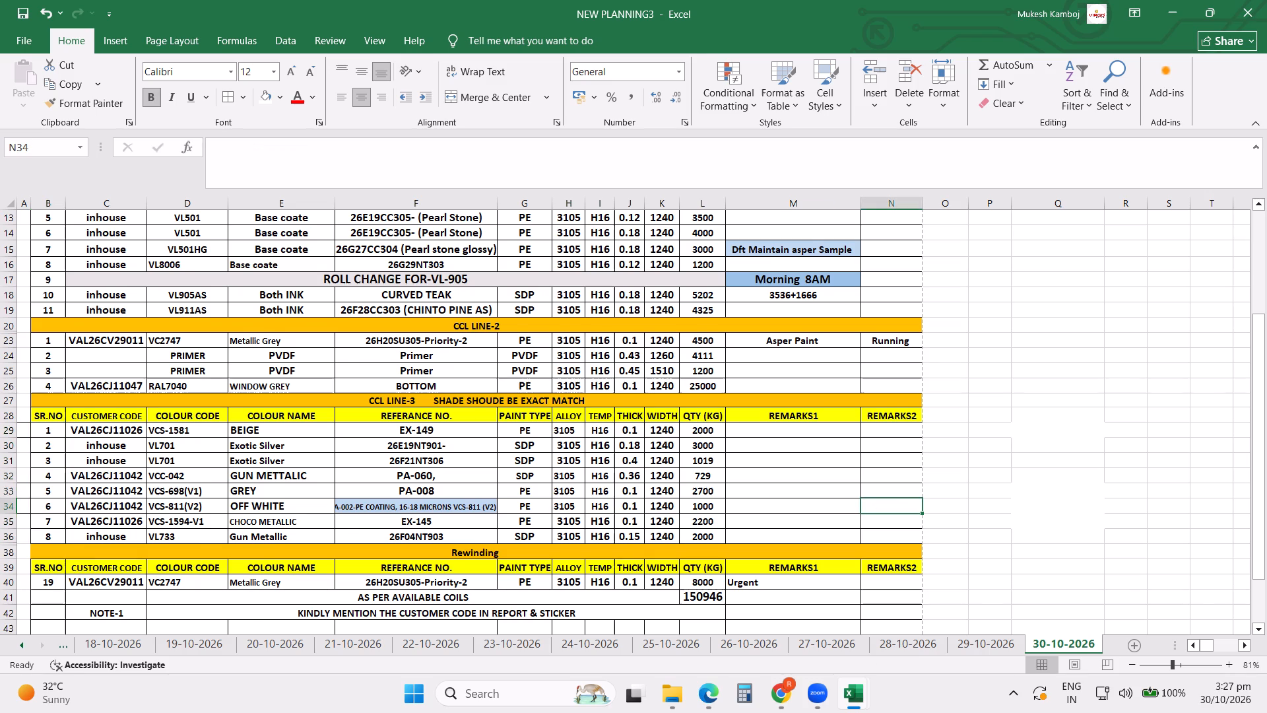
# Enter Next Plan as REMARKS2 for the 0.43 x 1260 PVDF primer row in CCL LINE-2.
pyautogui.scroll(2, 771, 485)
pyautogui.click(886, 449)
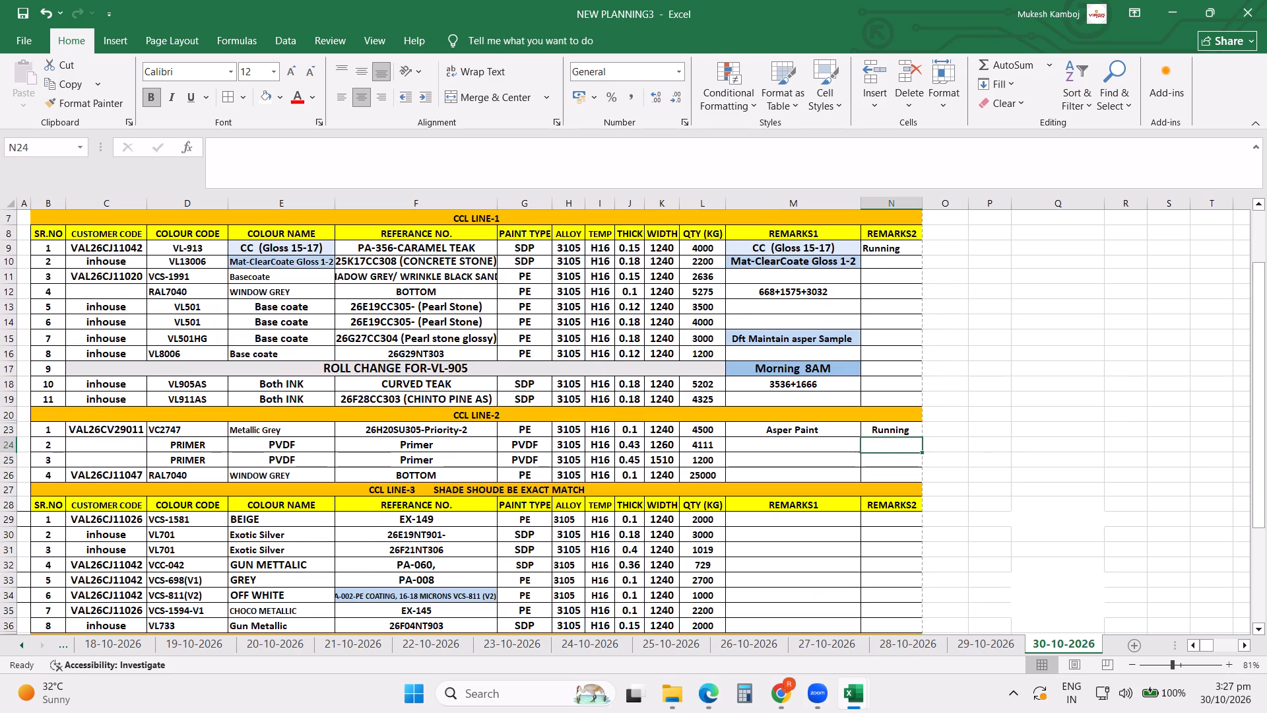
pyautogui.write('ne')
pyautogui.press('Return')
# Unhide the hidden row between the Gun Metallic VL733 row and the Rewinding heading.
pyautogui.scroll(-2, 886, 449)
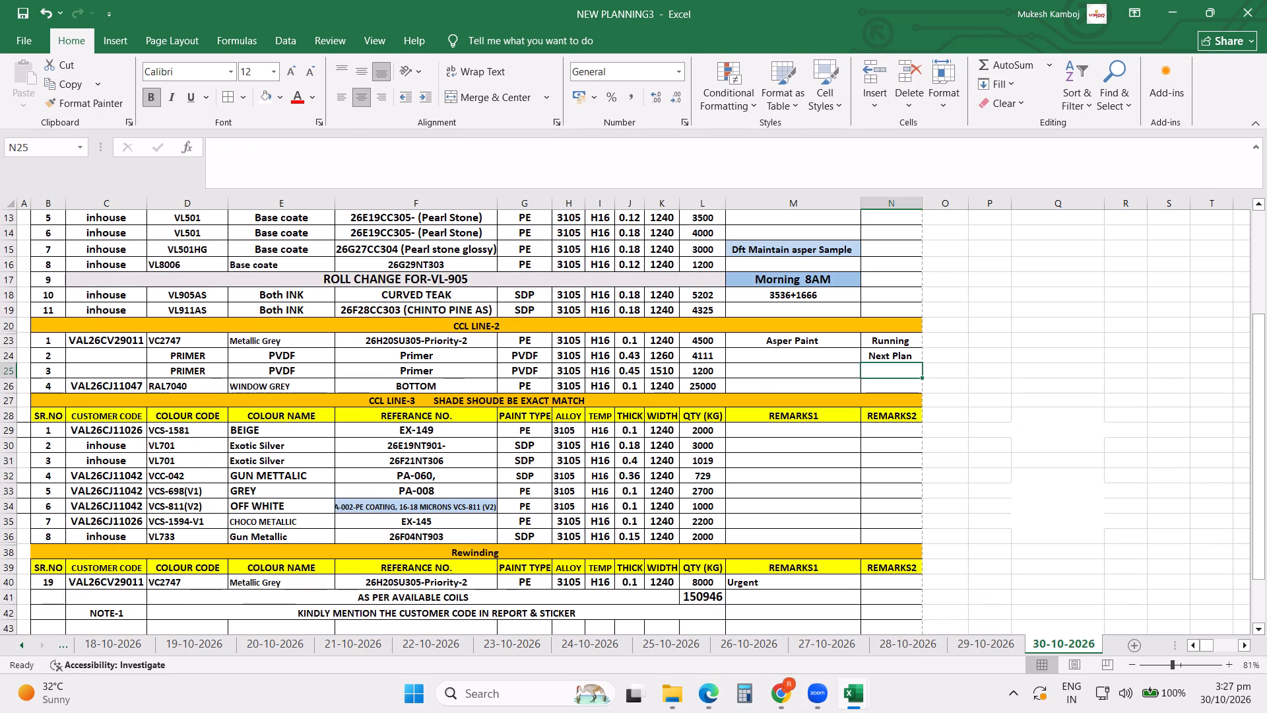
pyautogui.moveTo(9, 535); pyautogui.dragTo(11, 553)
pyautogui.rightClick(11, 553)
pyautogui.click(42, 543)
pyautogui.click(468, 524)
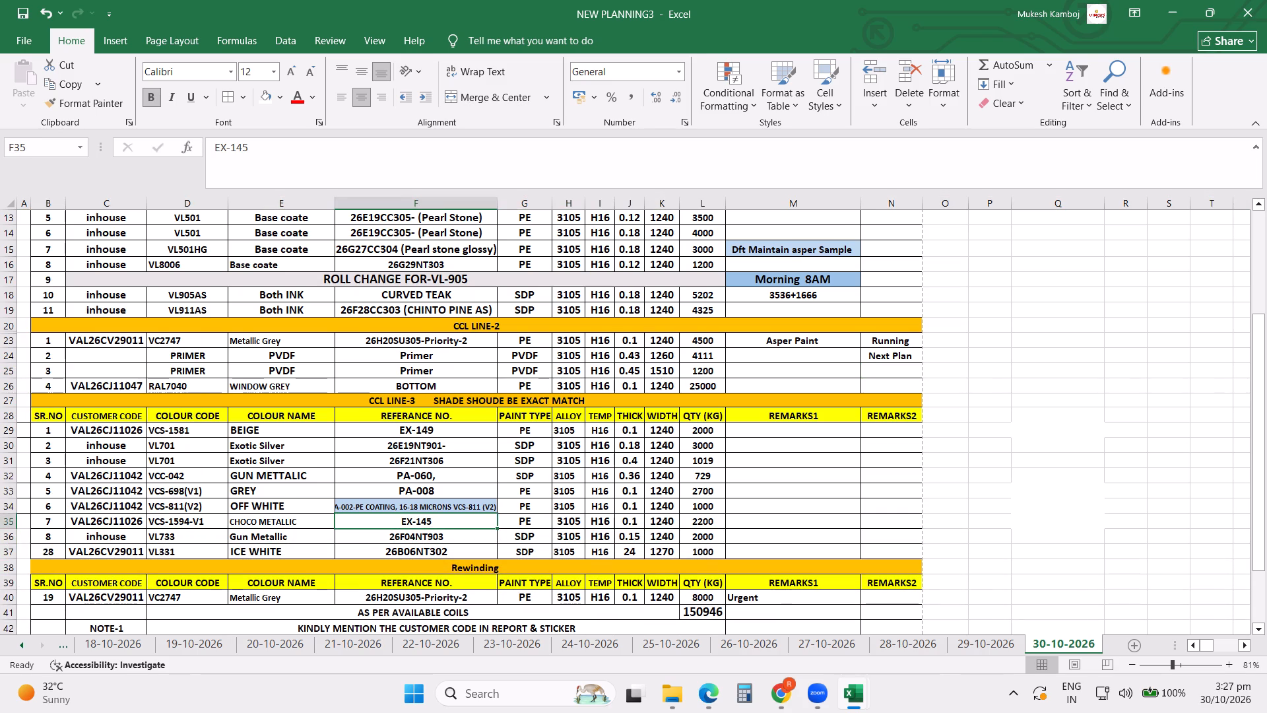
# Set the quantity of the ICE WHITE VL331 row to 1500 kg.
pyautogui.click(659, 553)
pyautogui.click(706, 551)
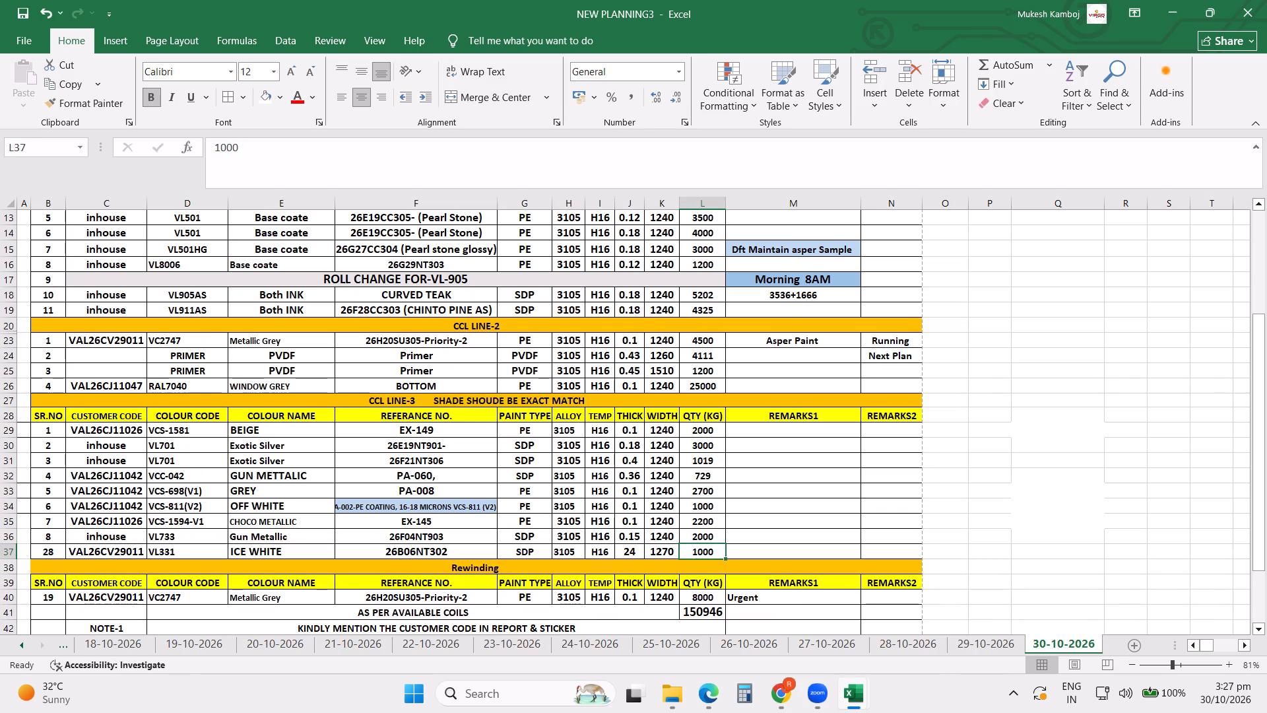
pyautogui.write('1500')
pyautogui.press('Return')
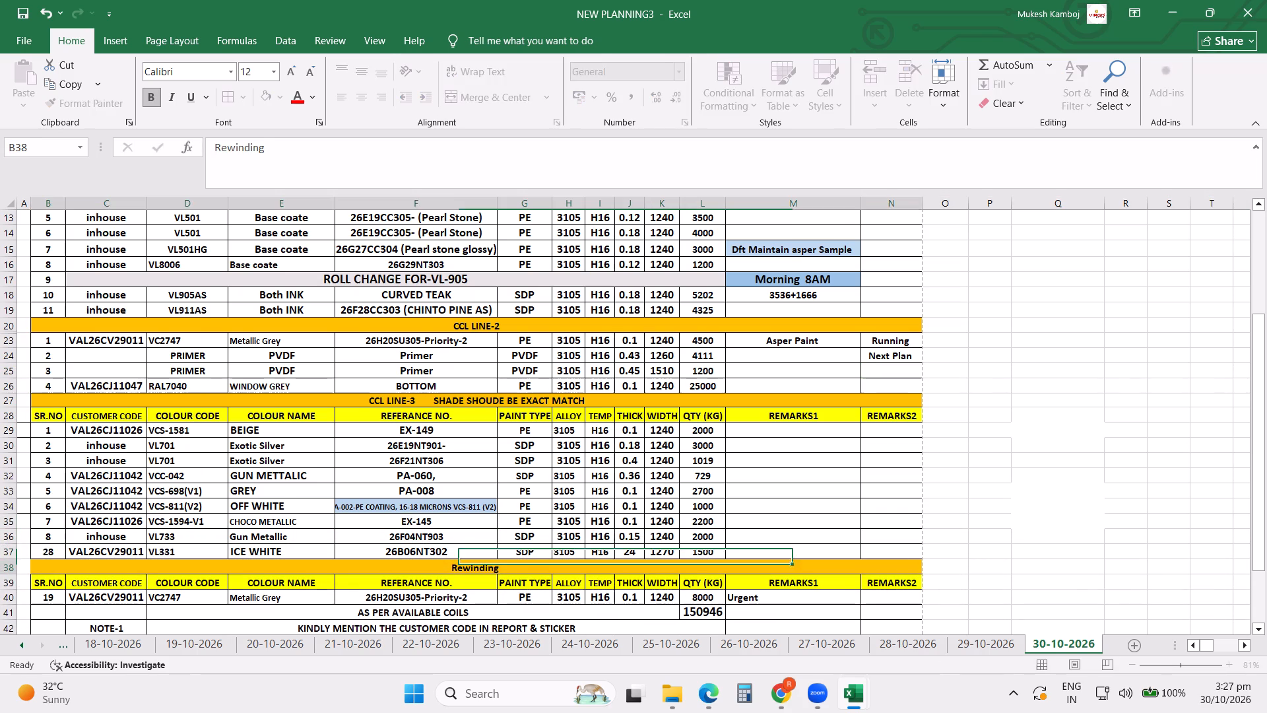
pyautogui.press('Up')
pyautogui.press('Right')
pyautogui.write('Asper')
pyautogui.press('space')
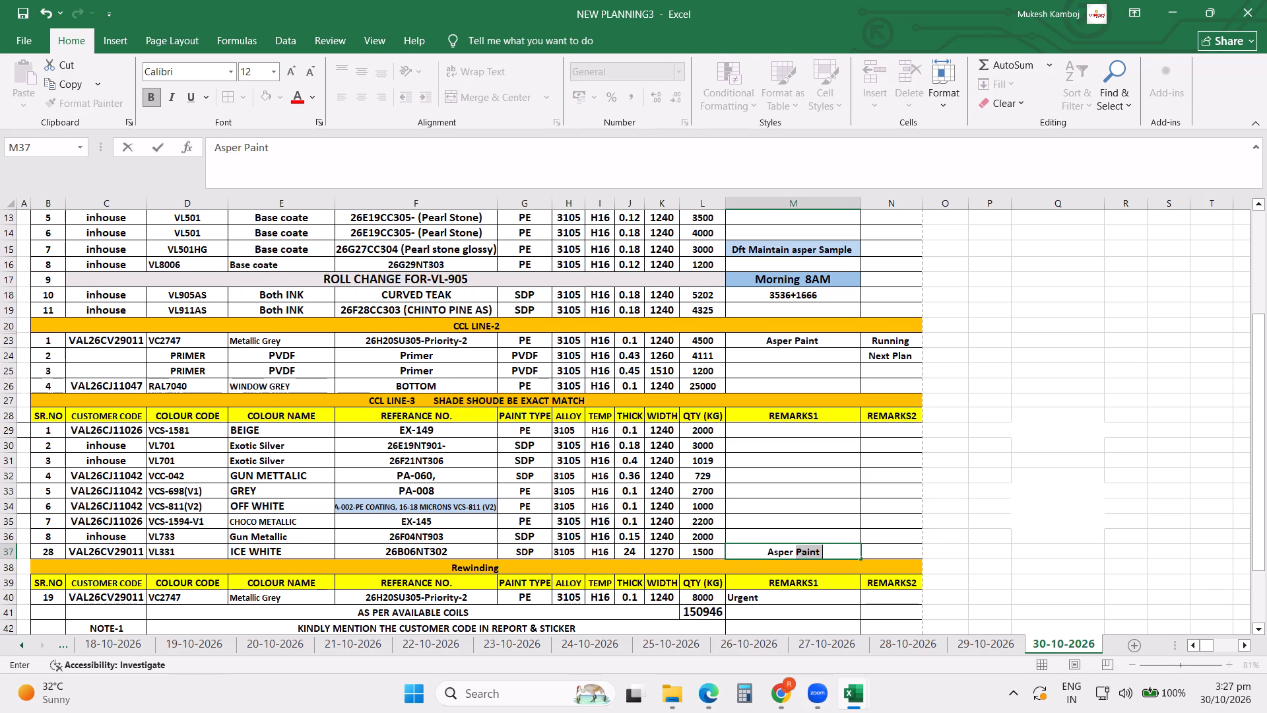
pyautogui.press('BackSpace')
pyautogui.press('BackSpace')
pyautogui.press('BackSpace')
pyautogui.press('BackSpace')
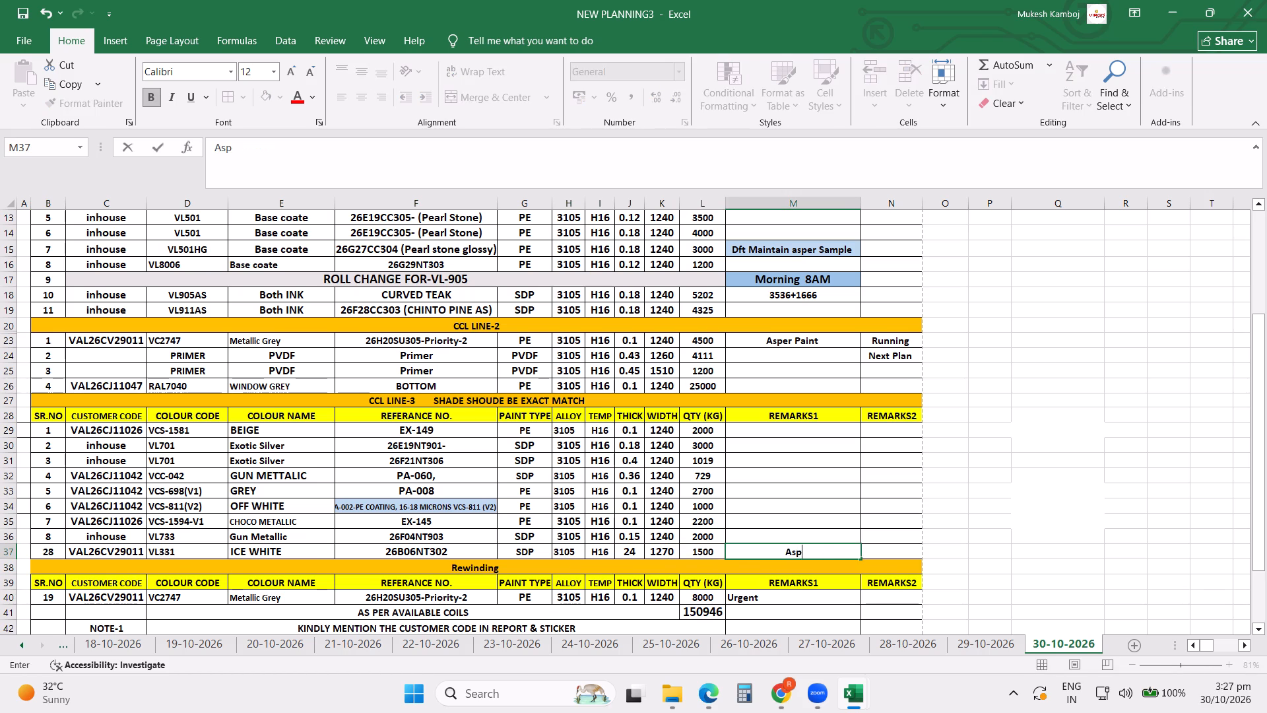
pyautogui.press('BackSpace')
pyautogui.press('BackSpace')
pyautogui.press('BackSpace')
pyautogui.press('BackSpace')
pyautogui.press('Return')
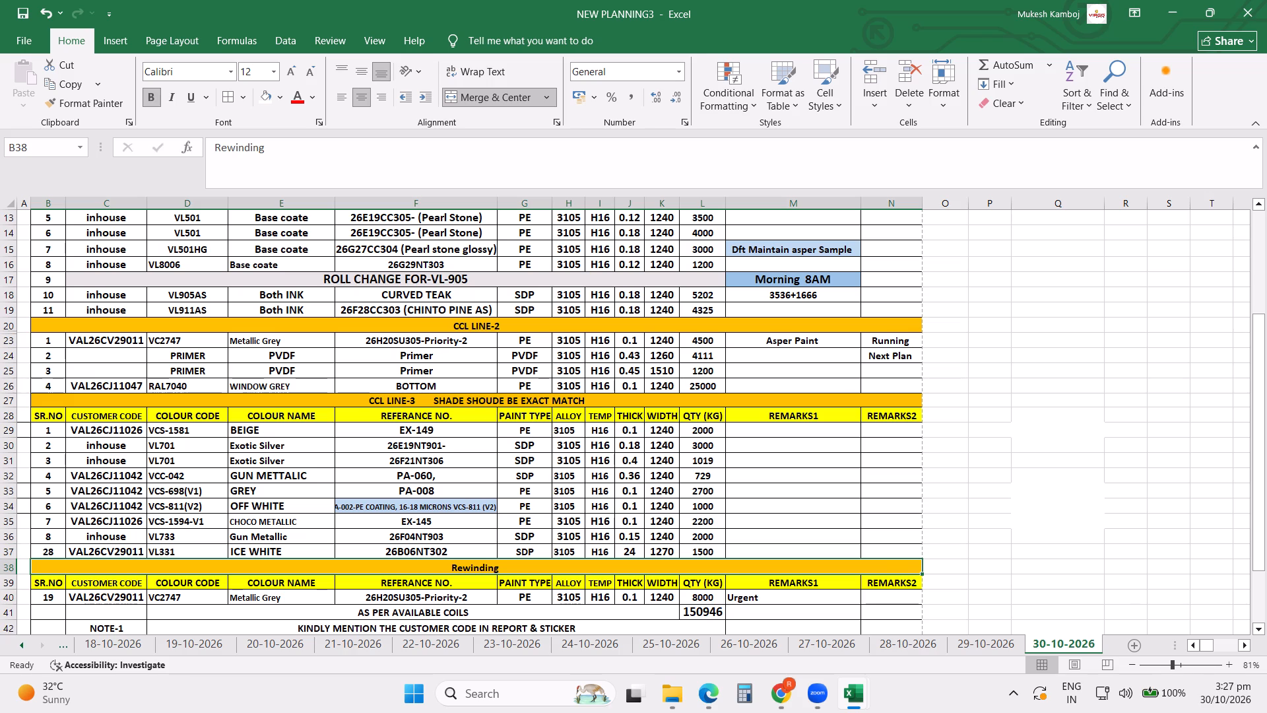
# Fill the BEIGE row's SR.NO formula down through the ICE WHITE VL331 row in CCL LINE-3.
pyautogui.click(198, 557)
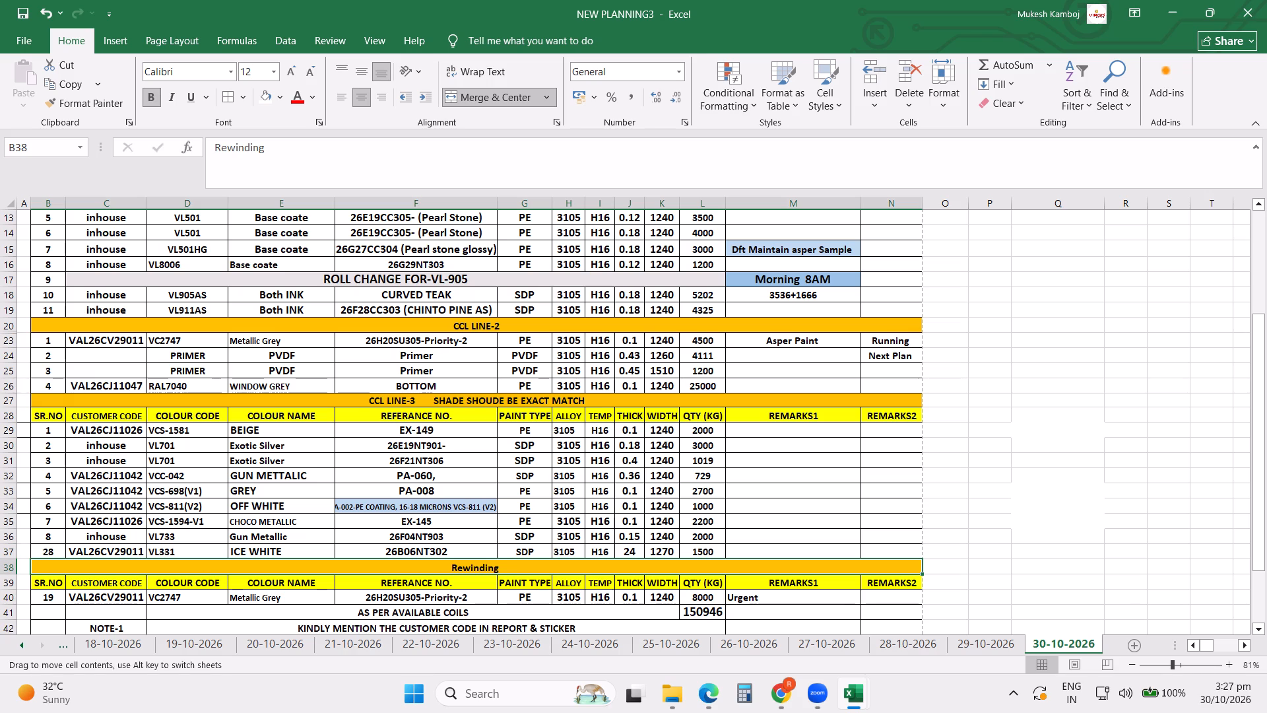
pyautogui.click(197, 553)
pyautogui.click(59, 430)
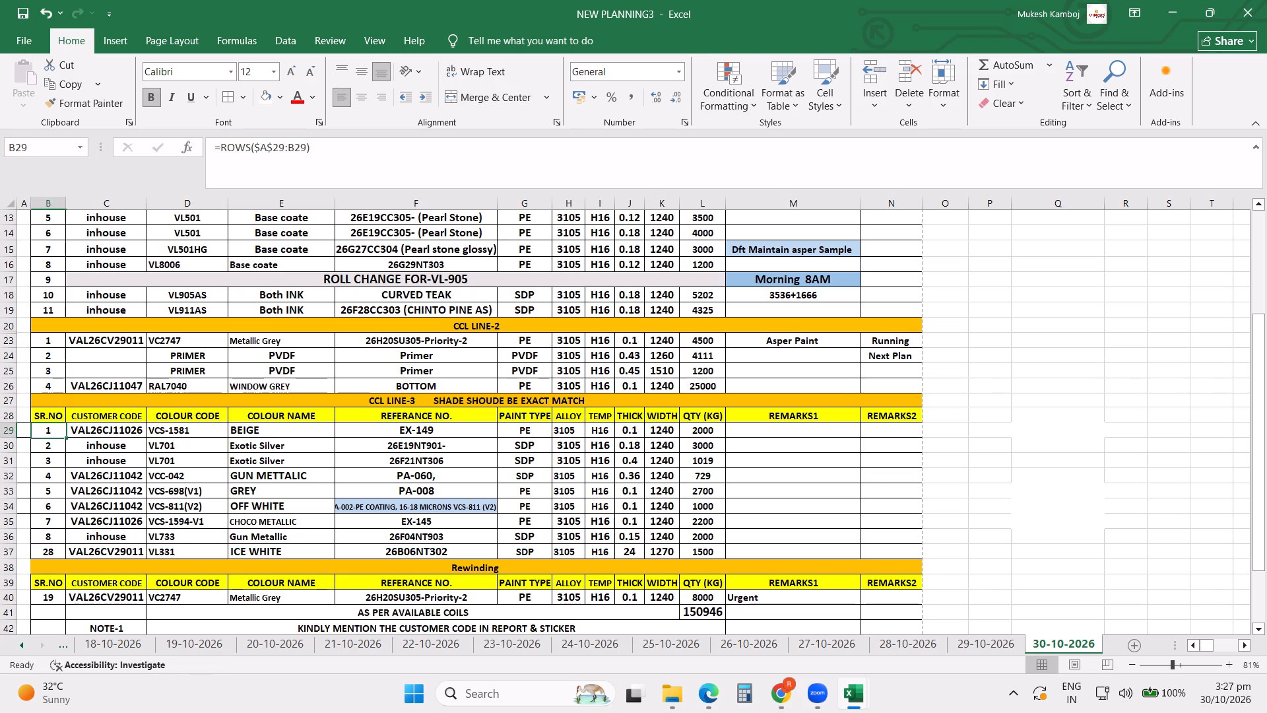
pyautogui.moveTo(69, 436); pyautogui.dragTo(61, 560)
pyautogui.click(246, 546)
pyautogui.click(768, 505)
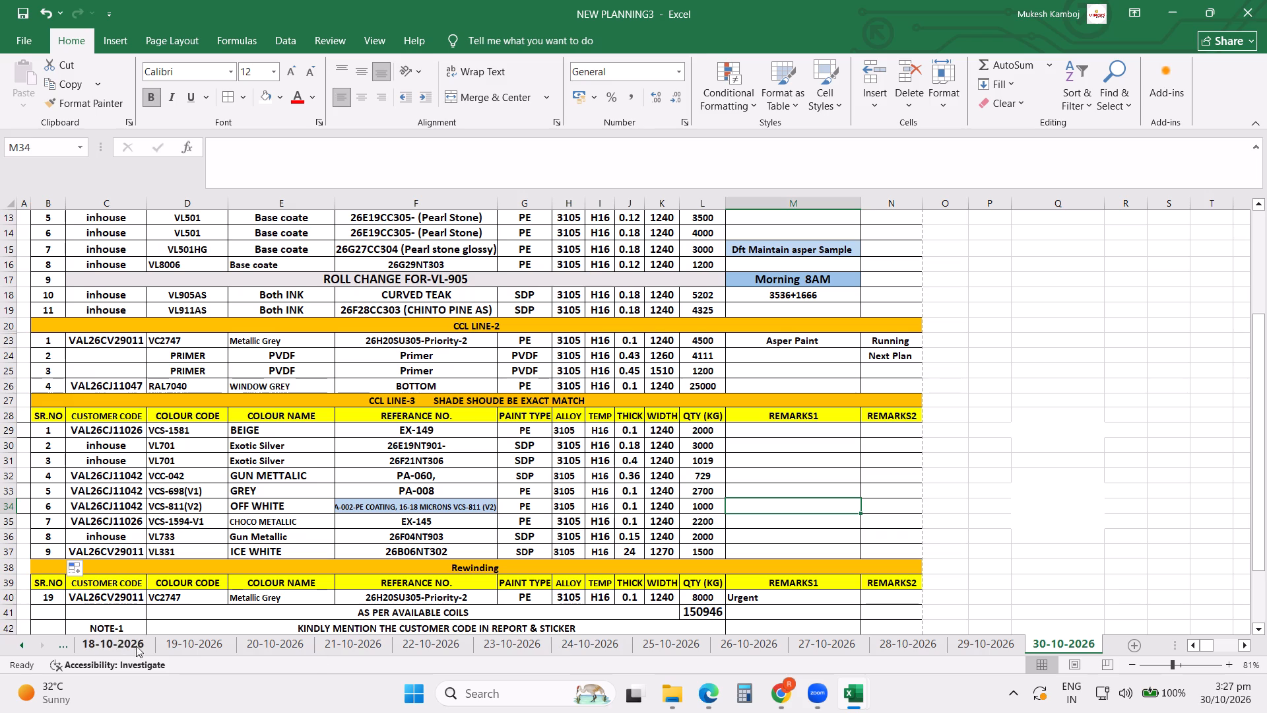
# Insert three blank rows above the Rewinding heading.
pyautogui.click(11, 568)
pyautogui.hotkey('ctrl', 'shift', '=')
pyautogui.hotkey('ctrl', 'shift', '=')
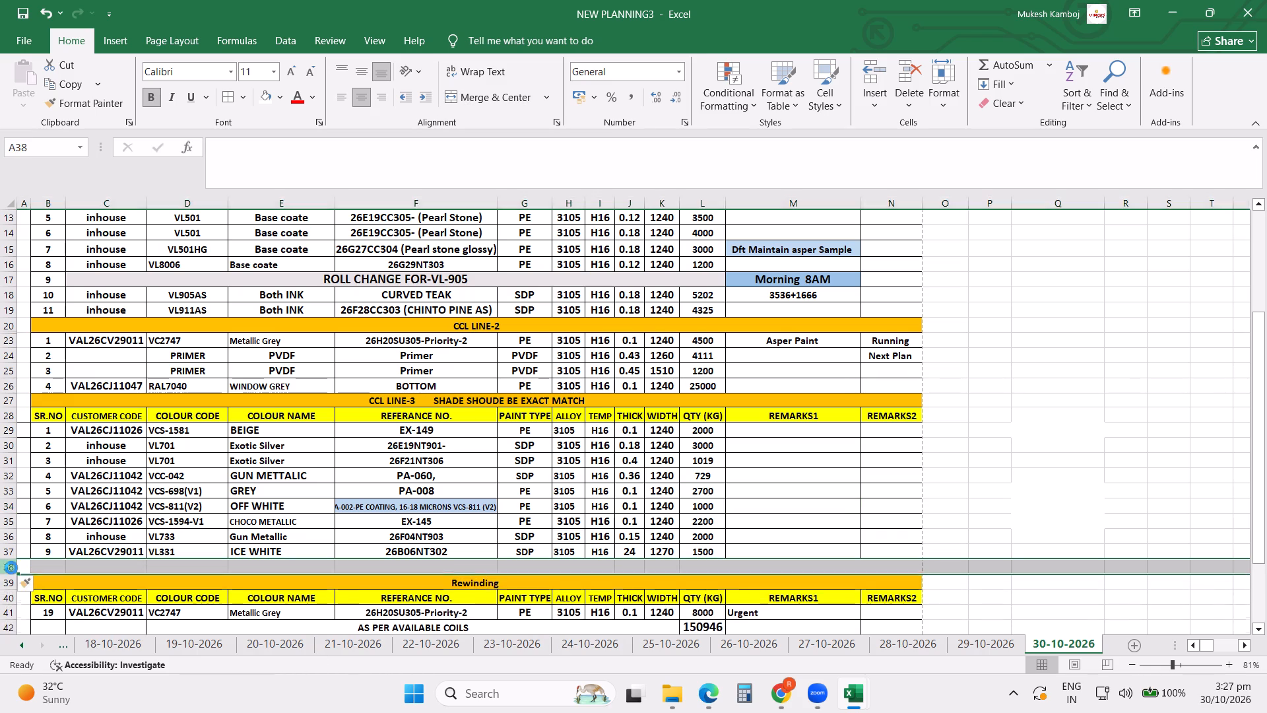
pyautogui.hotkey('ctrl', 'shift', '=')
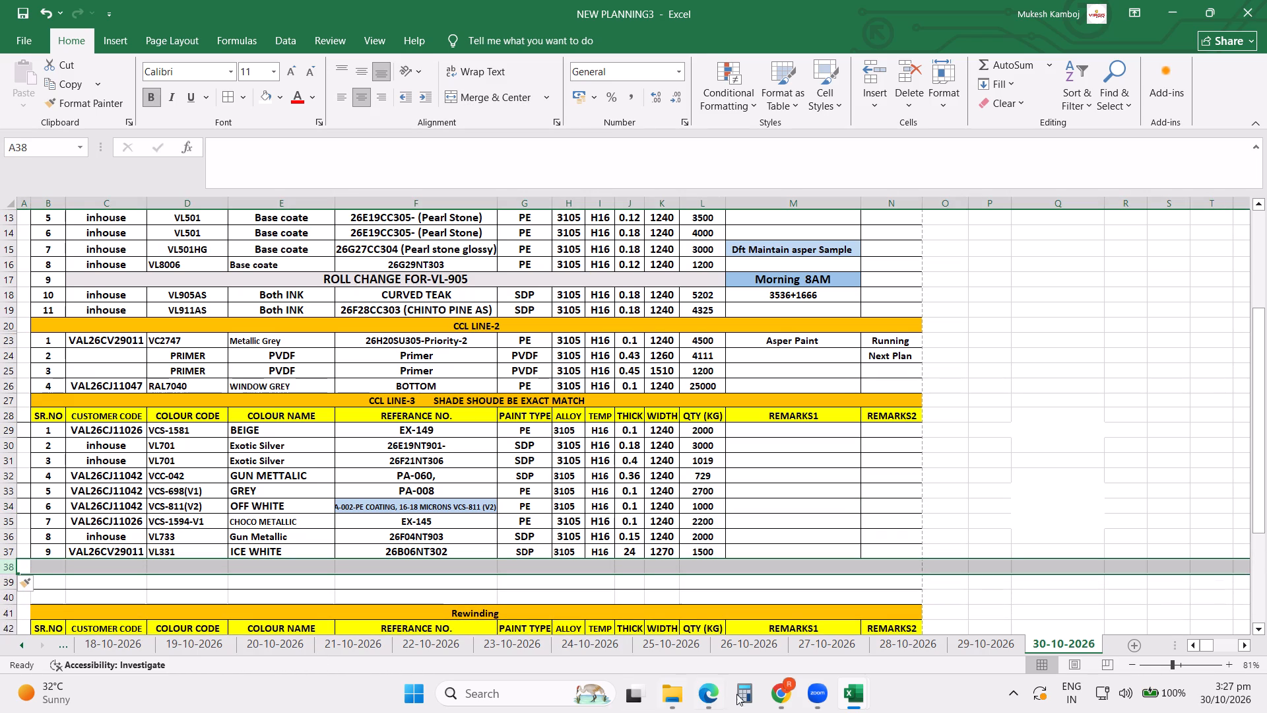
# Switch to the Pending Order 12oct26 workbook and clear the filter on the COLOR CODE column.
pyautogui.click(851, 694)
pyautogui.click(625, 607)
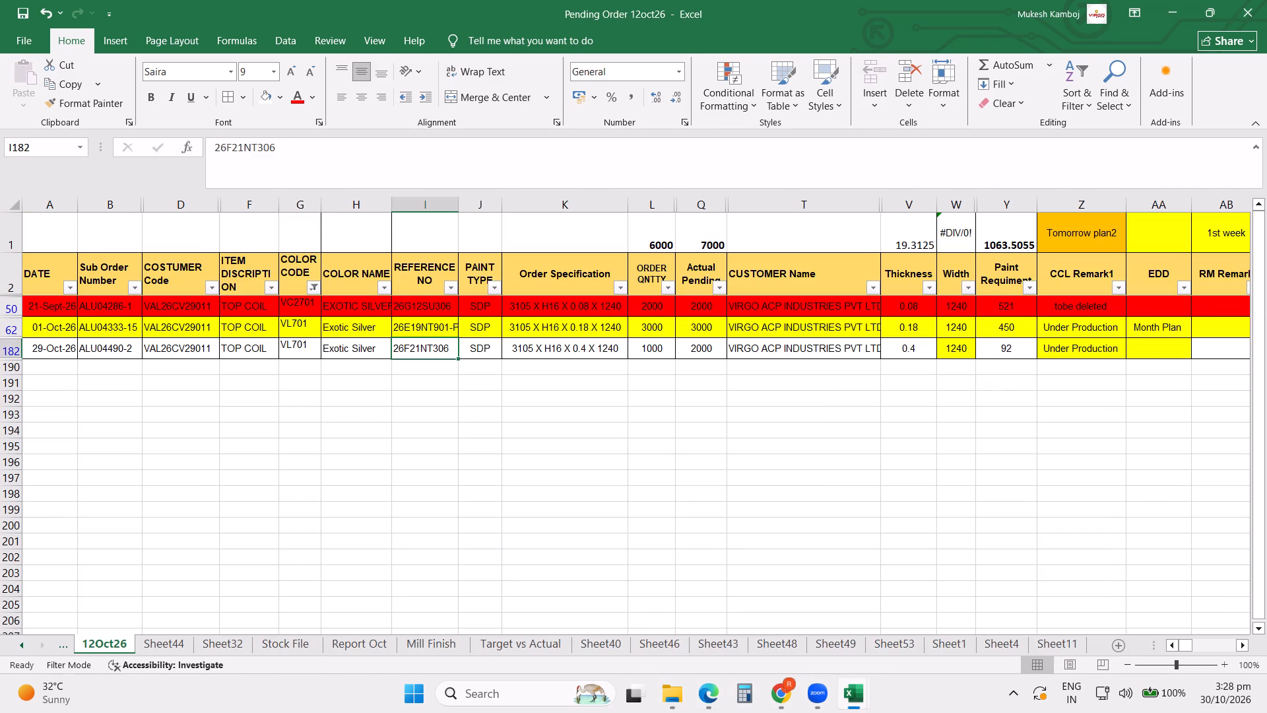
pyautogui.click(312, 289)
pyautogui.click(238, 386)
pyautogui.click(601, 421)
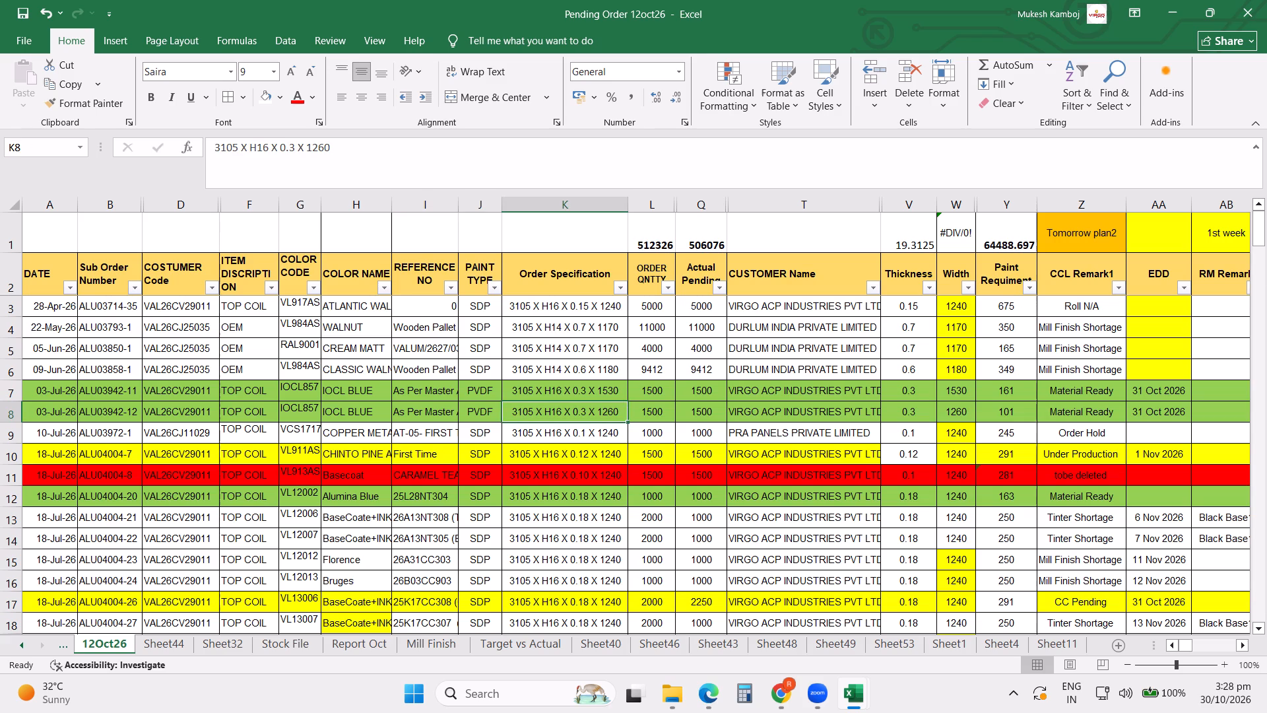
# Filter the pending orders by CUSTOMER Name to show only ALUBOND DACS INDIA.
pyautogui.click(871, 285)
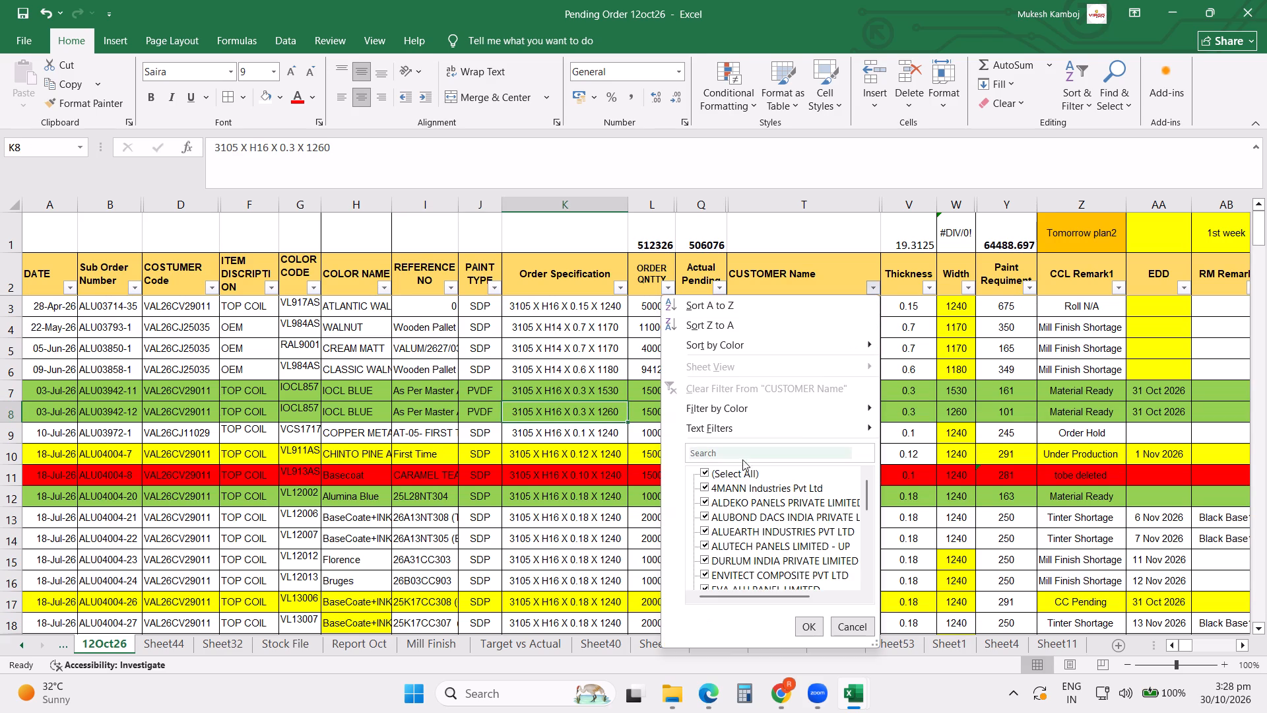
pyautogui.click(721, 472)
pyautogui.click(745, 512)
pyautogui.click(808, 628)
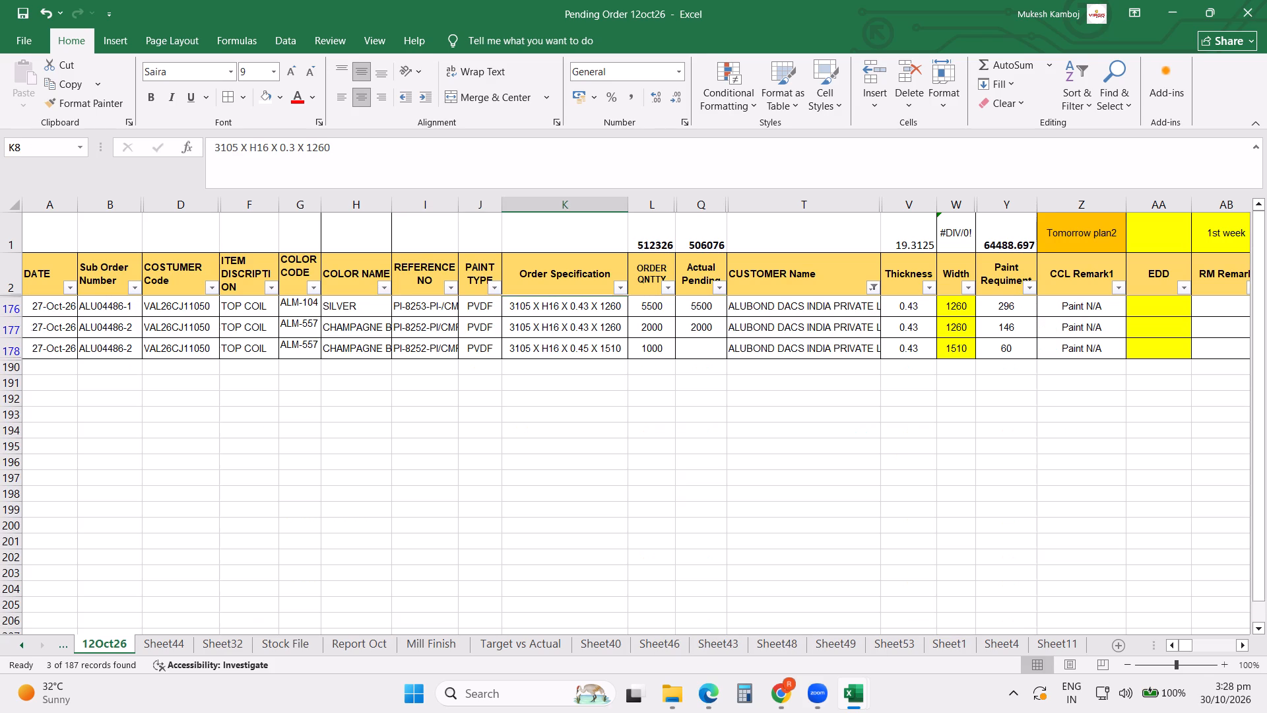
pyautogui.scroll(7, 583, 493)
pyautogui.click(446, 442)
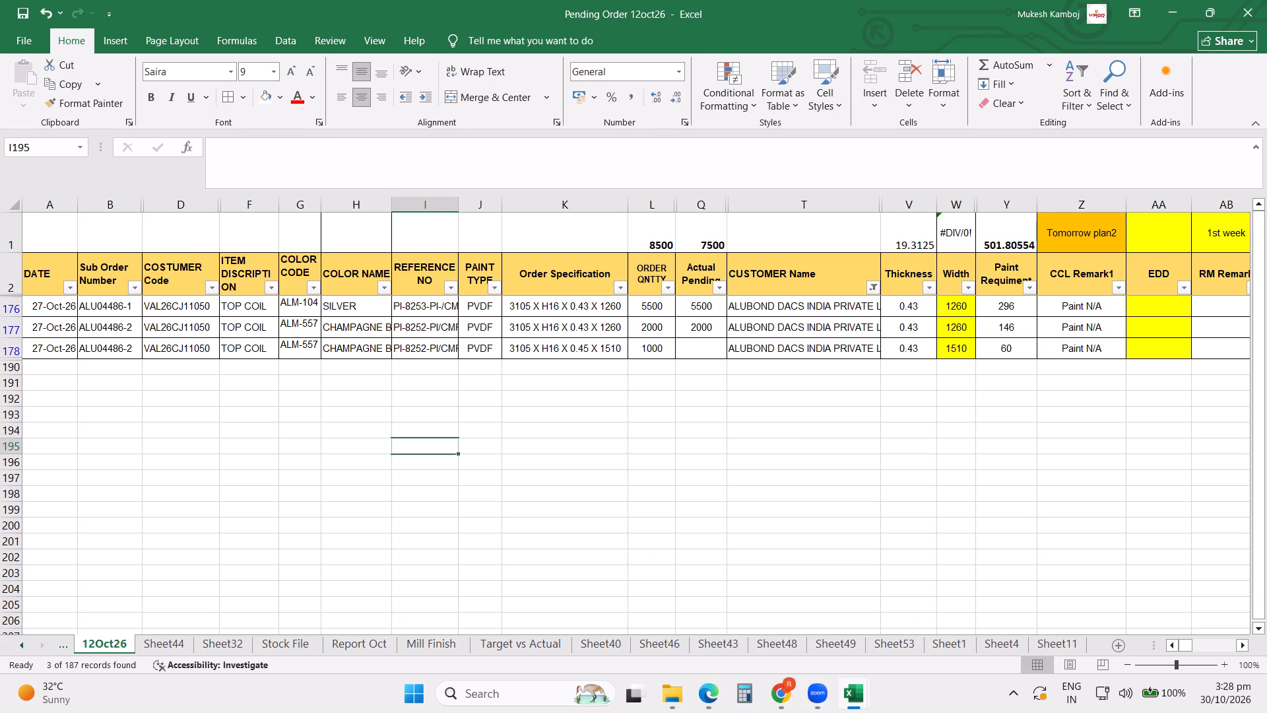
# Hide the ITEM DISCRIPTION column in the pending order sheet.
pyautogui.click(258, 203)
pyautogui.rightClick(258, 203)
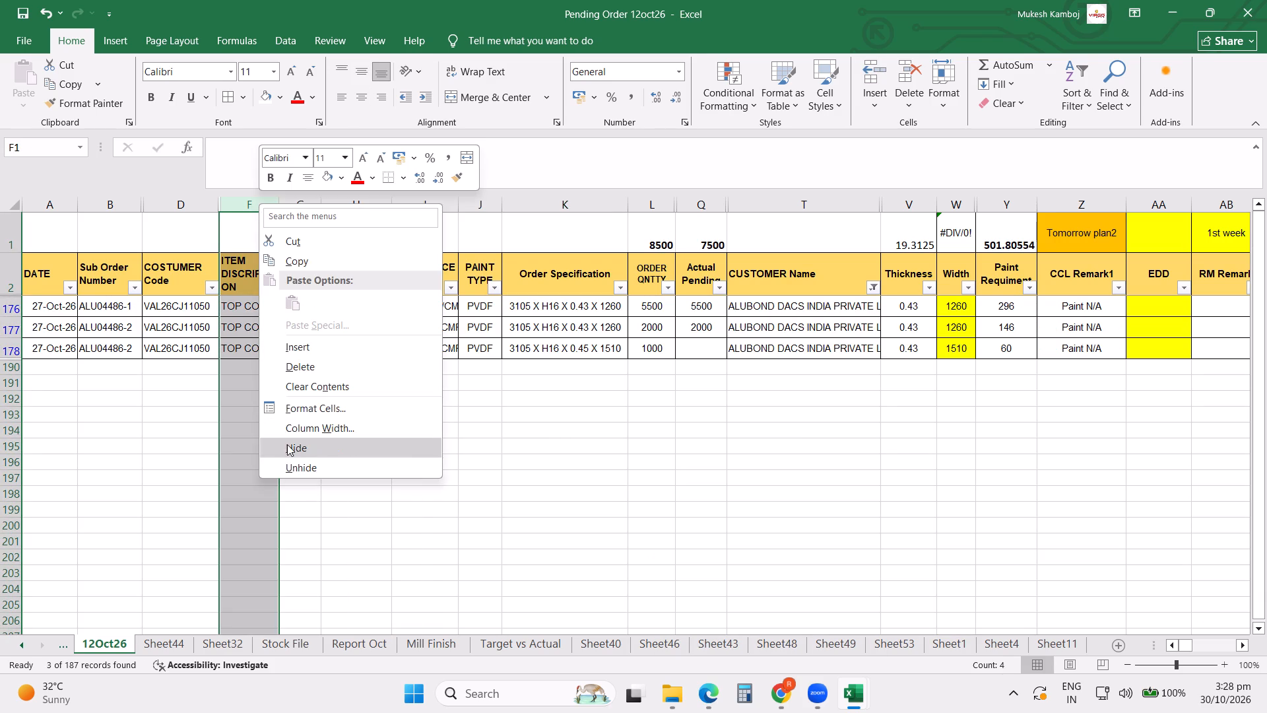
pyautogui.click(288, 453)
# Copy the three ALUBOND orders' customer code through paint type into the blank rows below ICE WHITE in the NEW PLANNING3 workbook.
pyautogui.moveTo(195, 306); pyautogui.dragTo(403, 317)
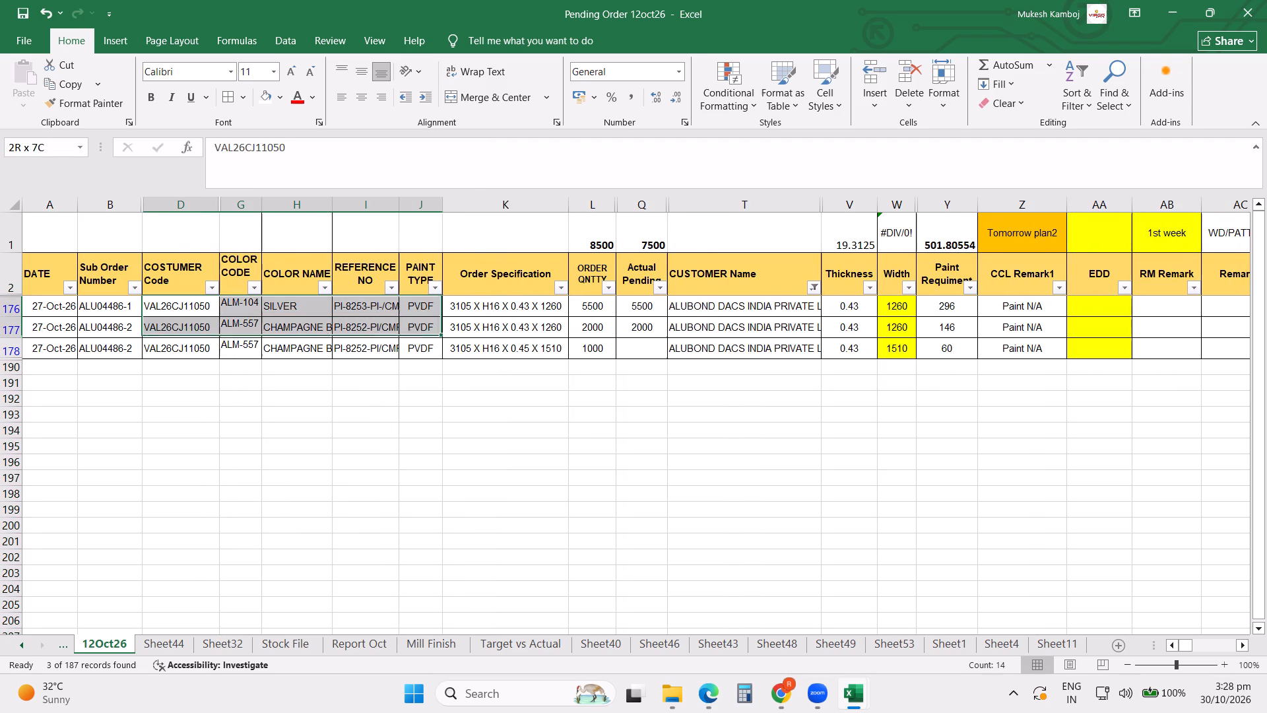
pyautogui.moveTo(403, 317); pyautogui.dragTo(406, 357)
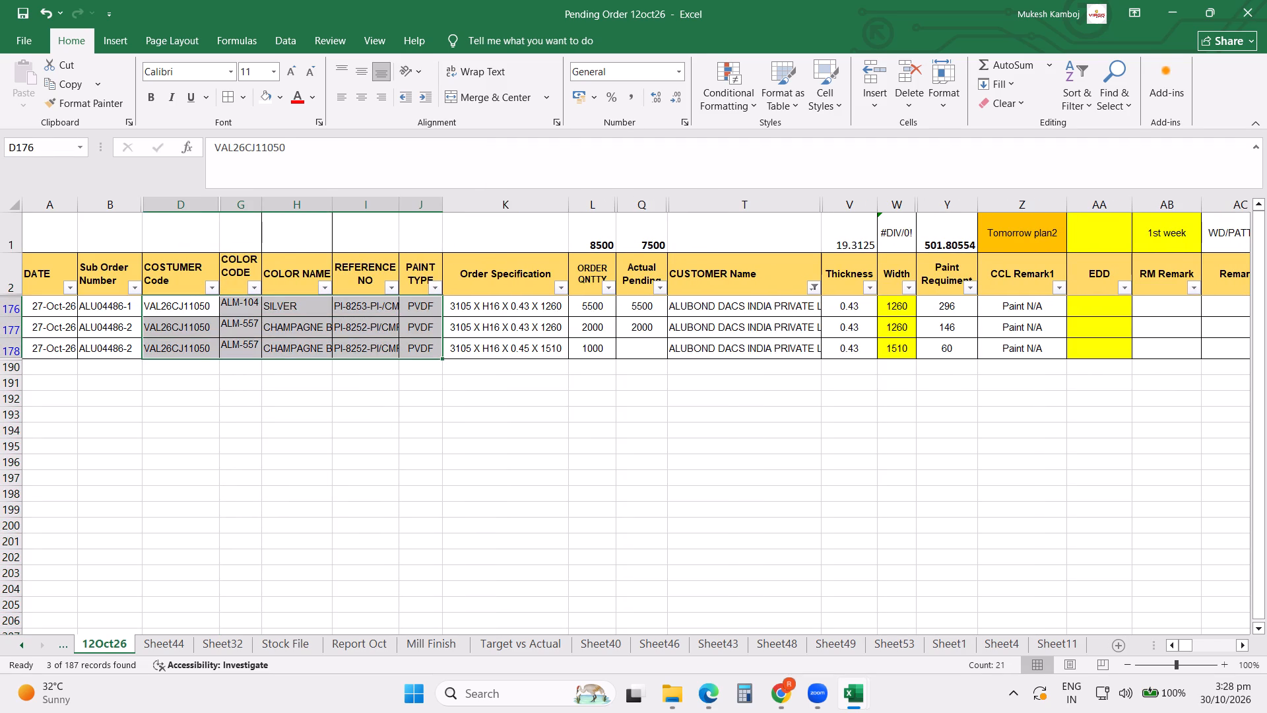
pyautogui.hotkey('ctrl', 'c')
pyautogui.click(849, 693)
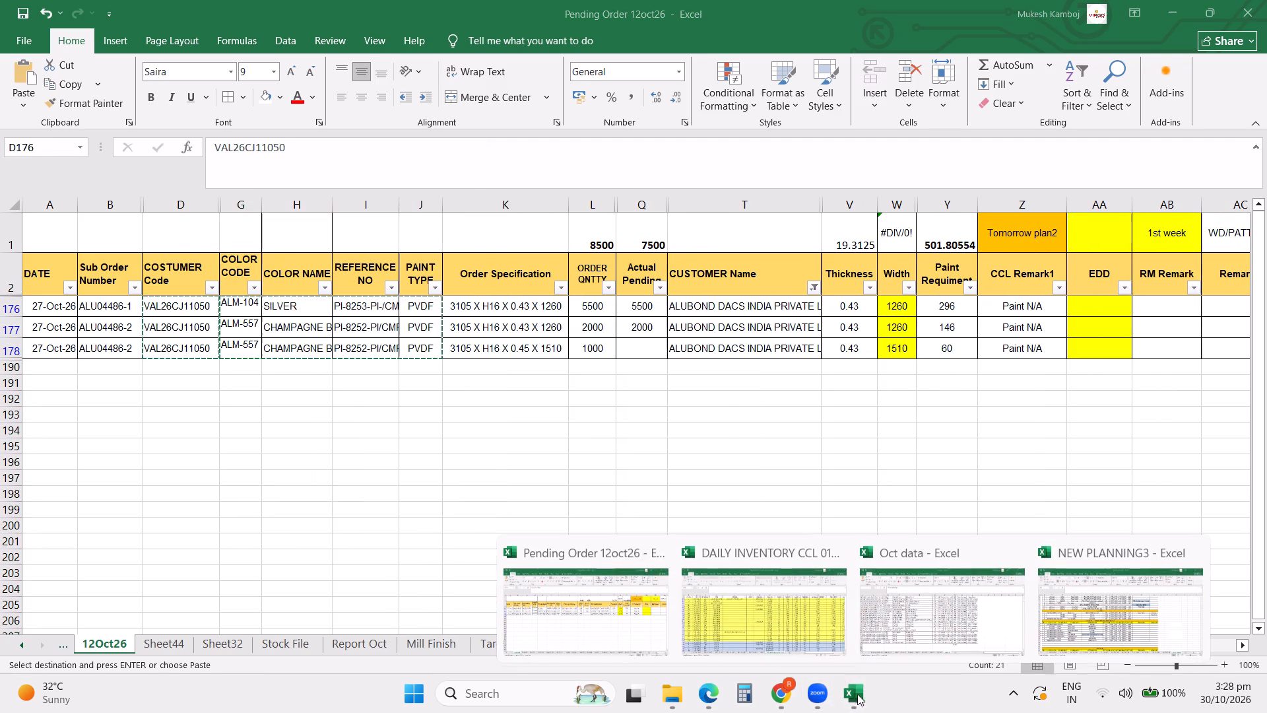
pyautogui.click(1074, 620)
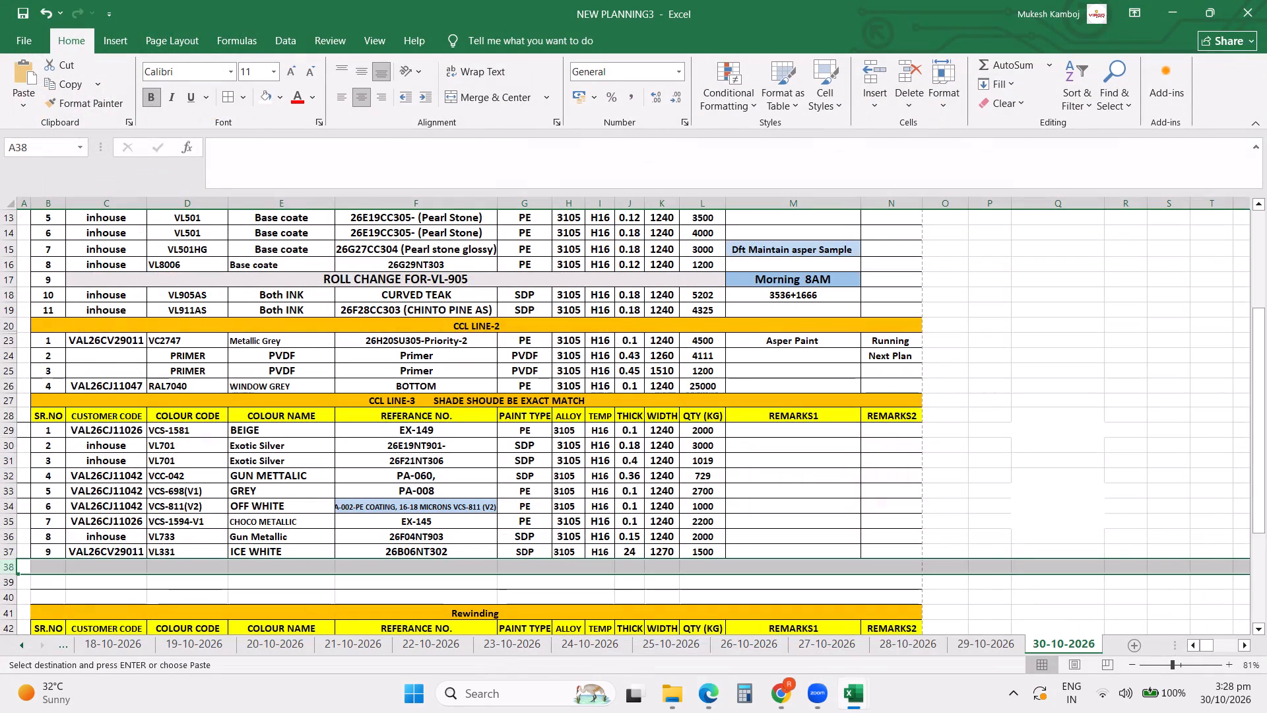
pyautogui.click(128, 565)
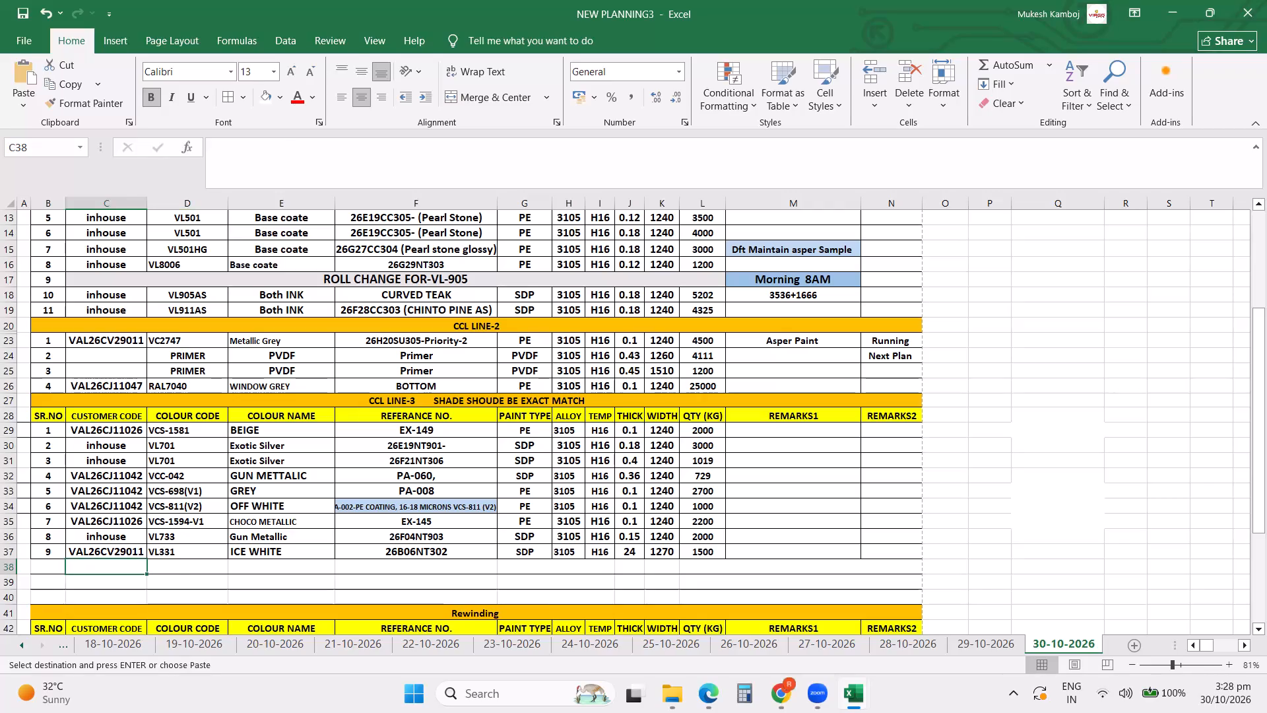
pyautogui.hotkey('ctrl', 'v')
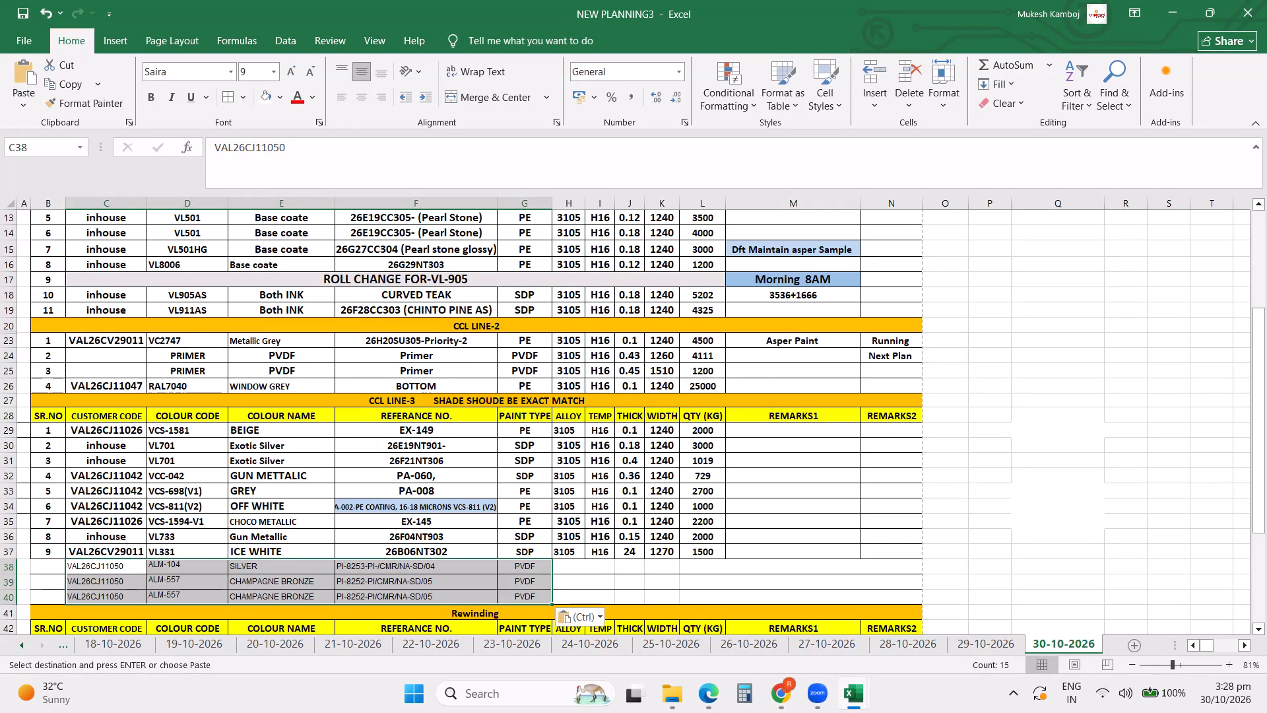
pyautogui.click(856, 538)
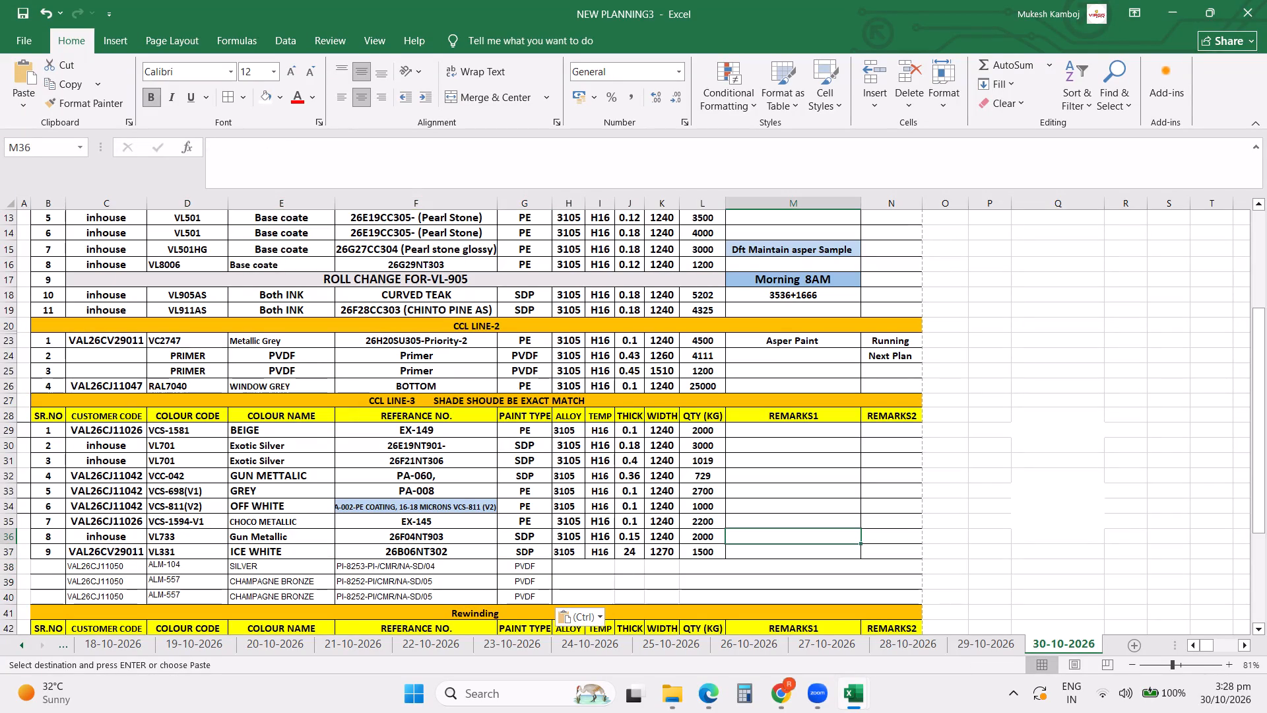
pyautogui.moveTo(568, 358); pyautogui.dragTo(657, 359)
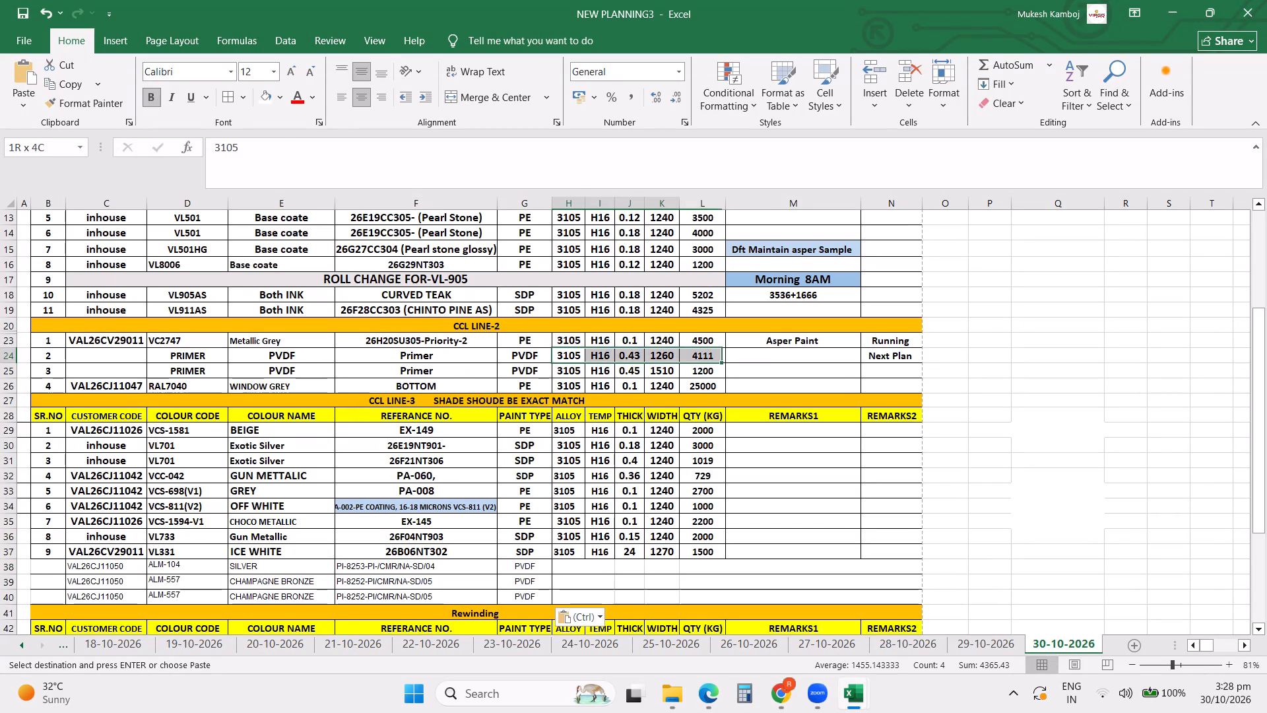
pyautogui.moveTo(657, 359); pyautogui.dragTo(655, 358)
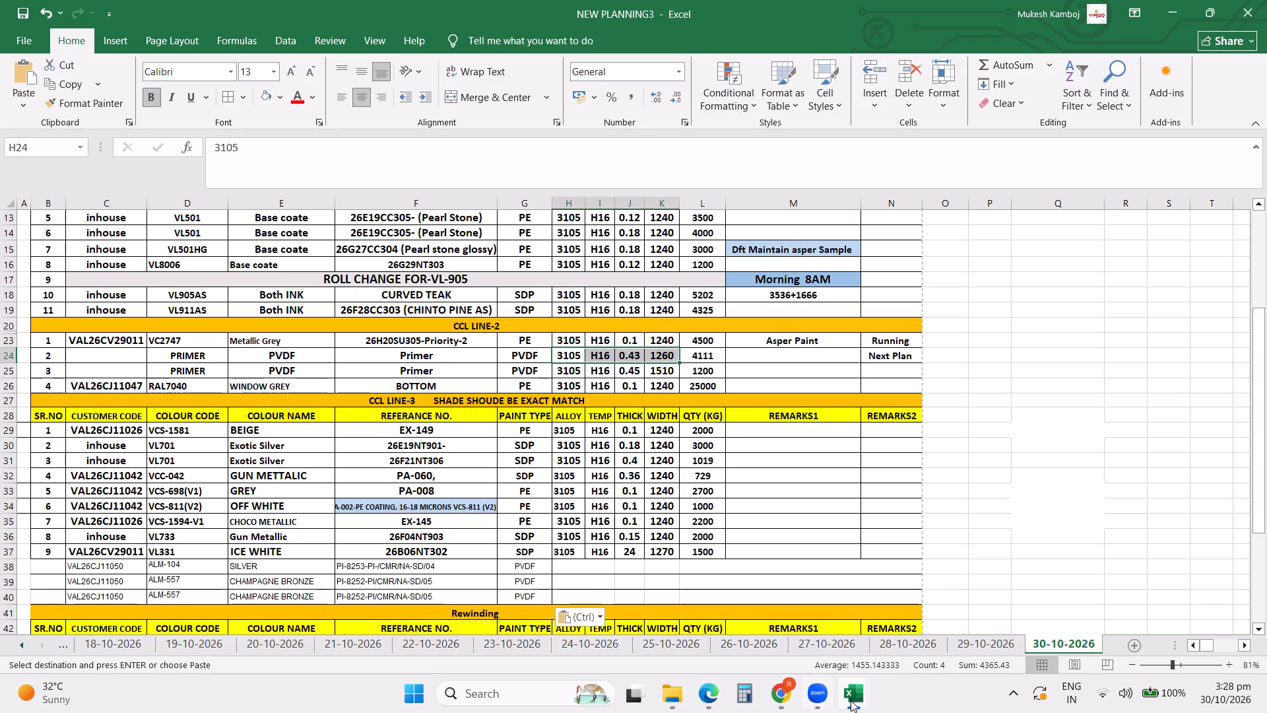
# Copy the three ALUBOND orders' Order Specification and ORDER QNTTY with headers from Pending Order 12oct26 into a new sheet, fitting the specification column's width.
pyautogui.click(851, 699)
pyautogui.click(632, 606)
pyautogui.click(680, 534)
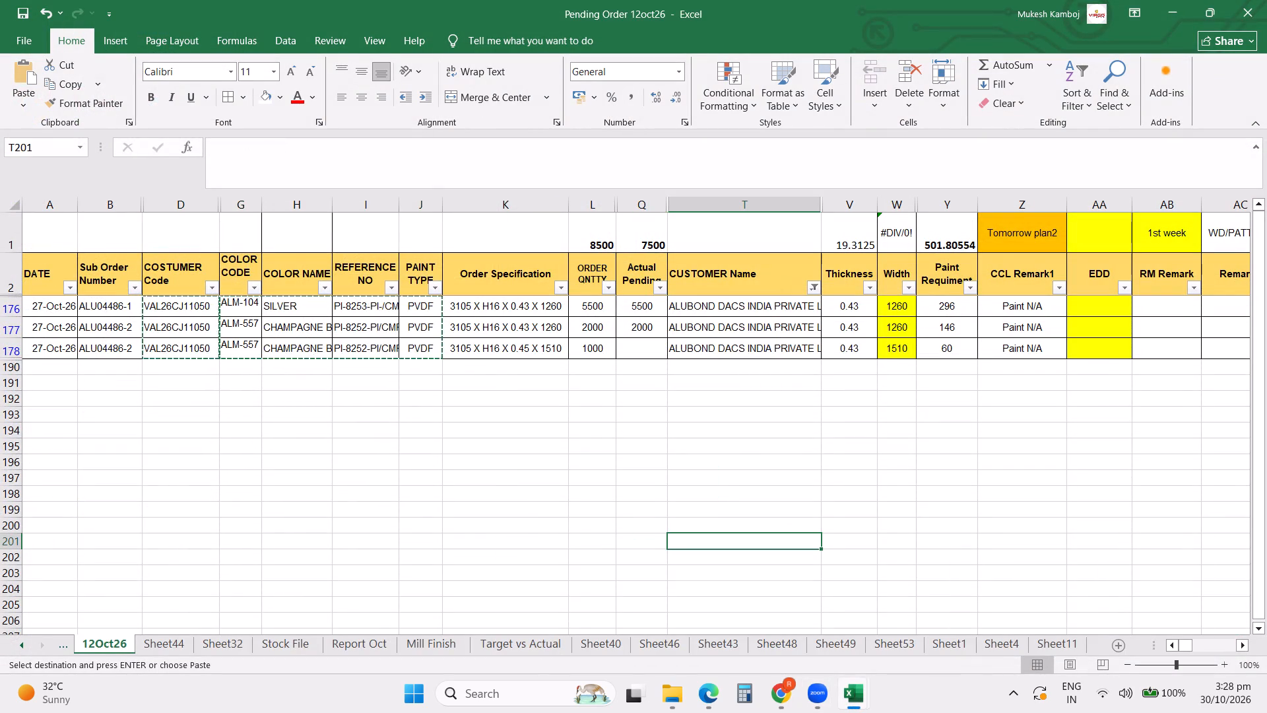
pyautogui.moveTo(492, 290); pyautogui.dragTo(569, 352)
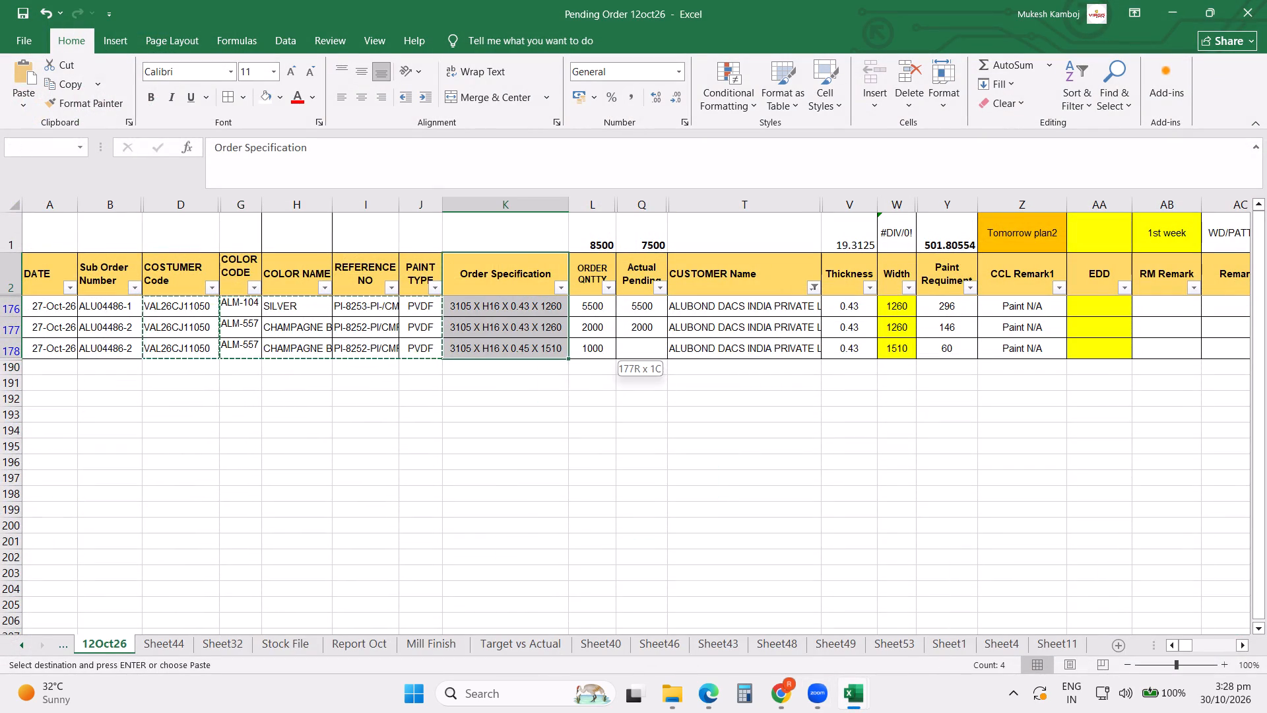
pyautogui.moveTo(569, 352); pyautogui.dragTo(573, 352)
pyautogui.hotkey('ctrl', 'c')
pyautogui.click(1062, 640)
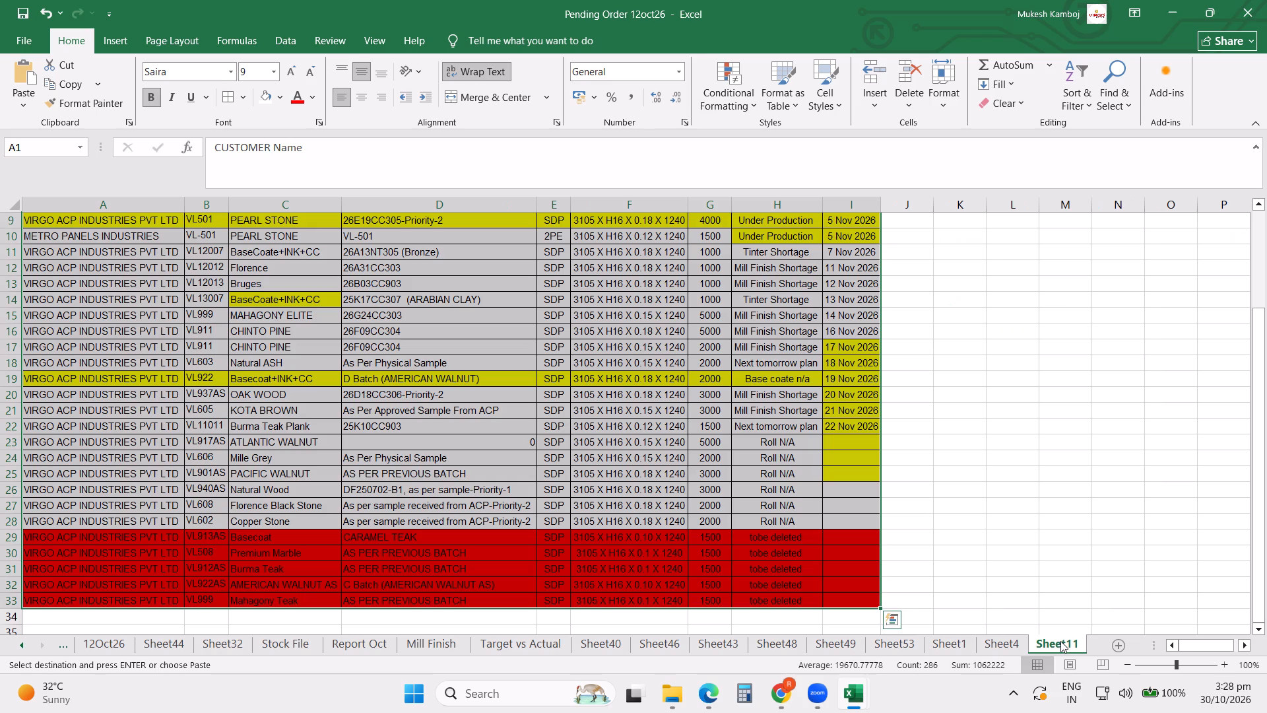
pyautogui.click(1115, 644)
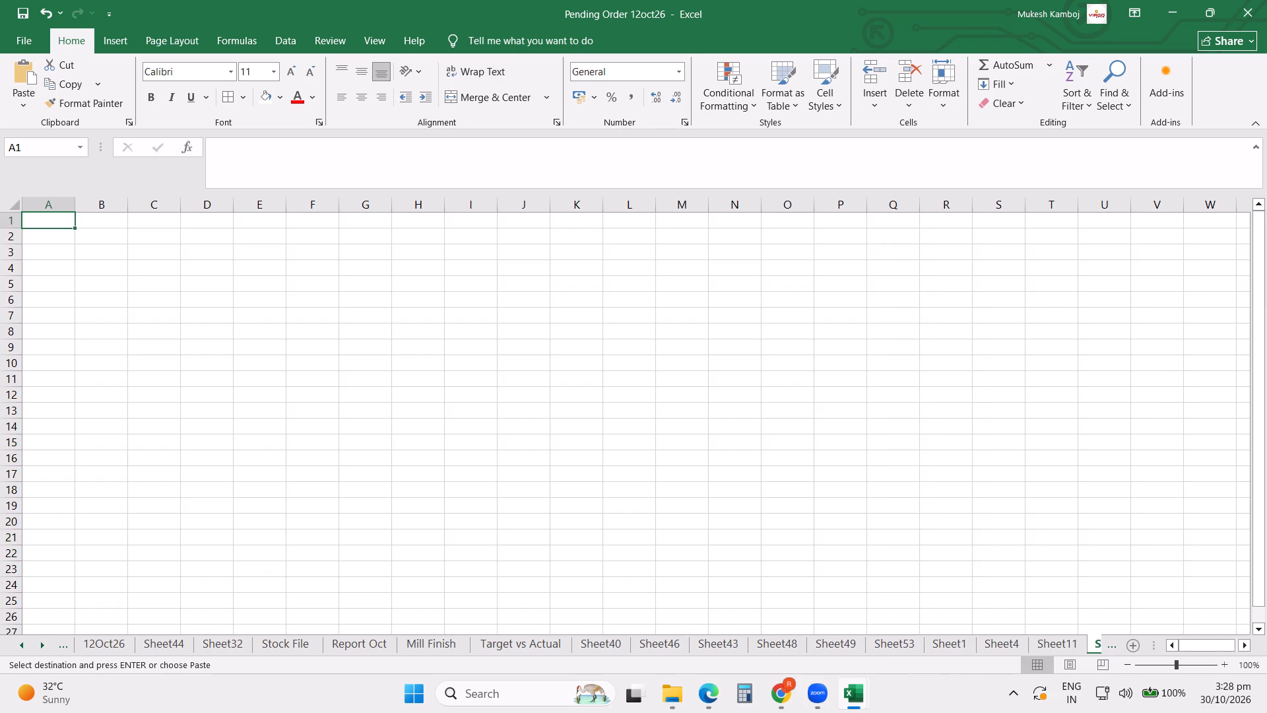
pyautogui.hotkey('ctrl', 'v')
pyautogui.click(454, 403)
pyautogui.doubleClick(74, 204)
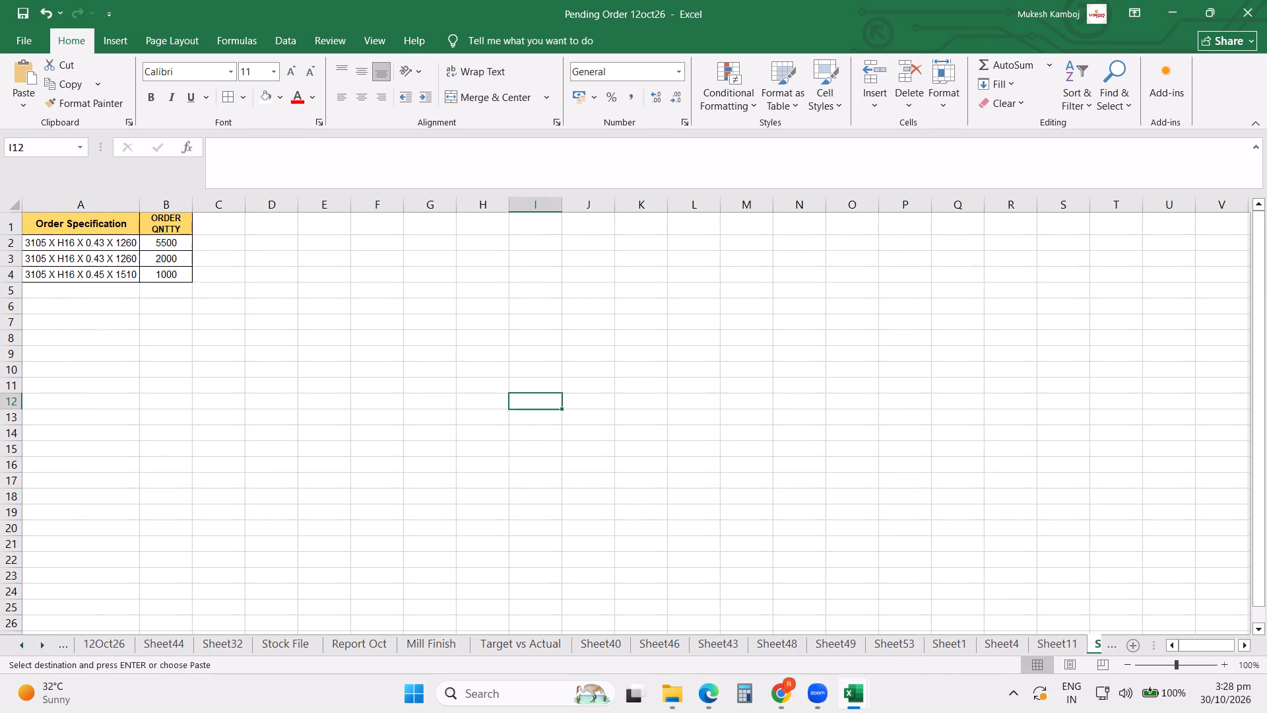
pyautogui.click(69, 206)
# Insert eight blank columns between Order Specification and ORDER QNTTY in the new sheet.
pyautogui.click(160, 201)
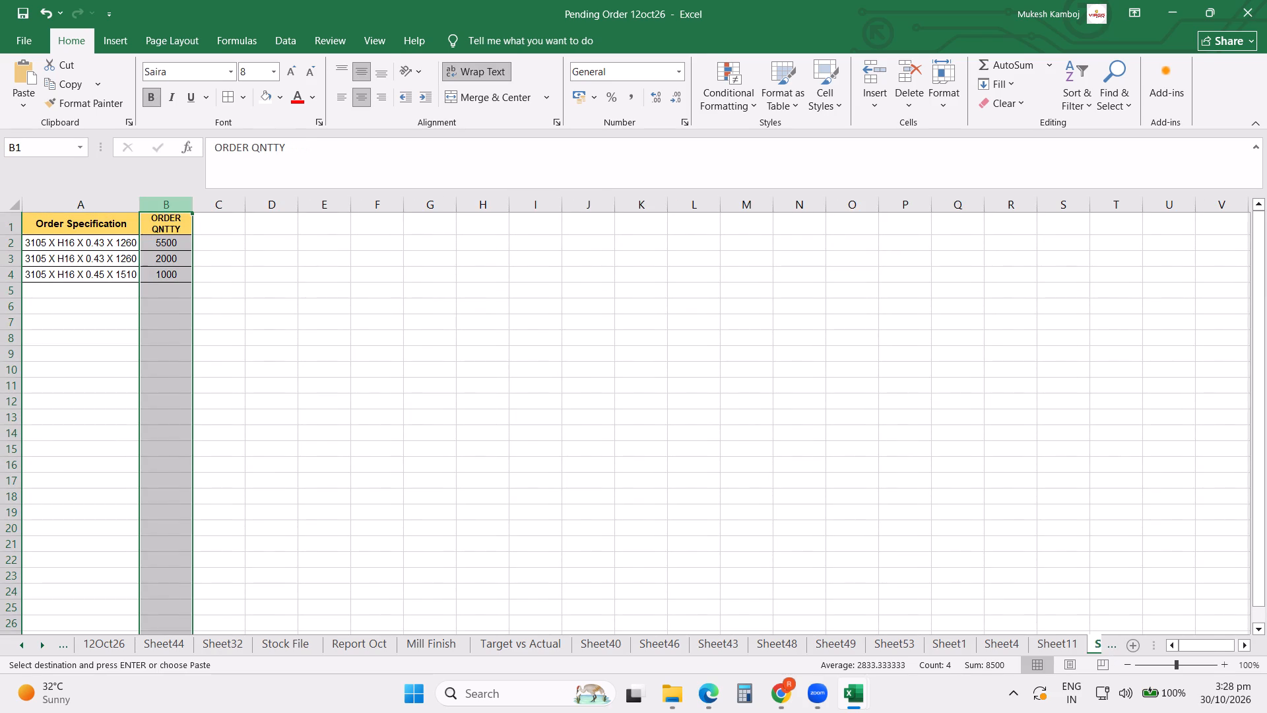
pyautogui.hotkey('ctrl', 'shift', '=')
pyautogui.hotkey('ctrl', 'shift', '=')
pyautogui.hotkey('ctrl', 'shift', '=')
pyautogui.hotkey('ctrl', 'shift', '=')
pyautogui.hotkey('ctrl', 'shift', '=')
pyautogui.hotkey('ctrl', 'shift', '=')
pyautogui.hotkey('ctrl', 'shift', '=')
pyautogui.hotkey('ctrl', 'shift', '=')
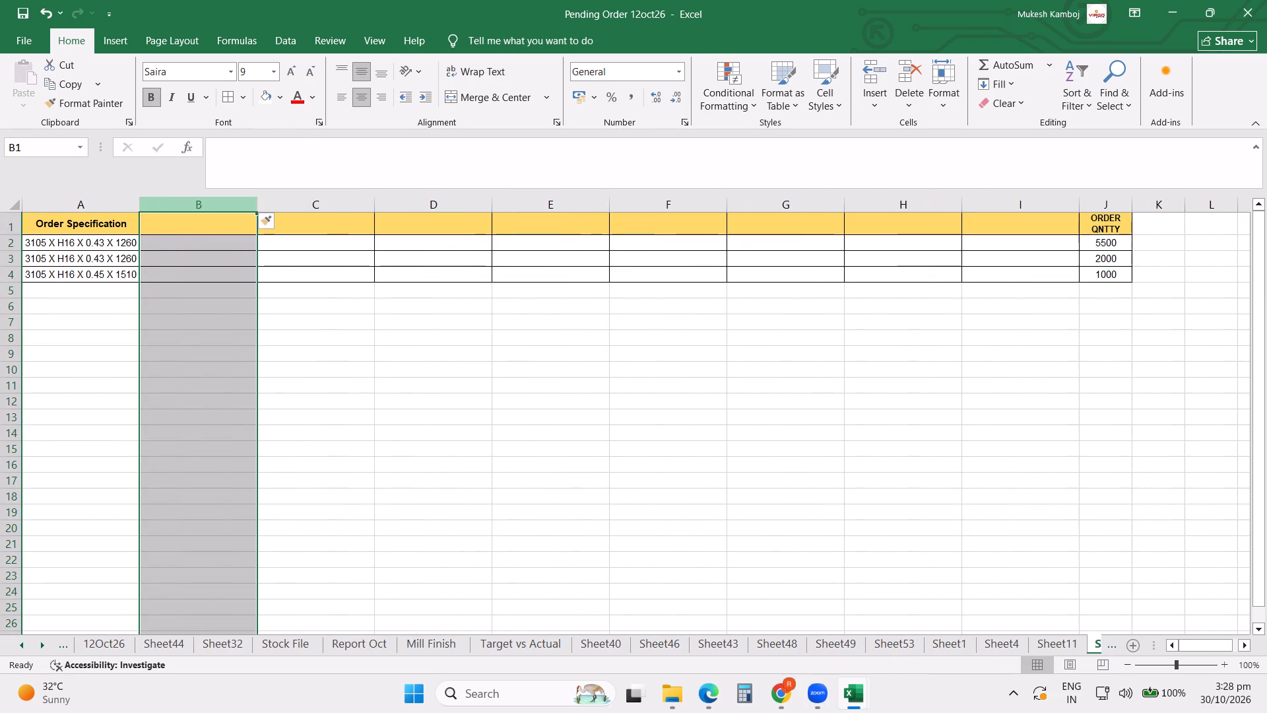
# Split the Order Specification column into separate columns with Text to Columns, overwriting the existing cells.
pyautogui.click(71, 207)
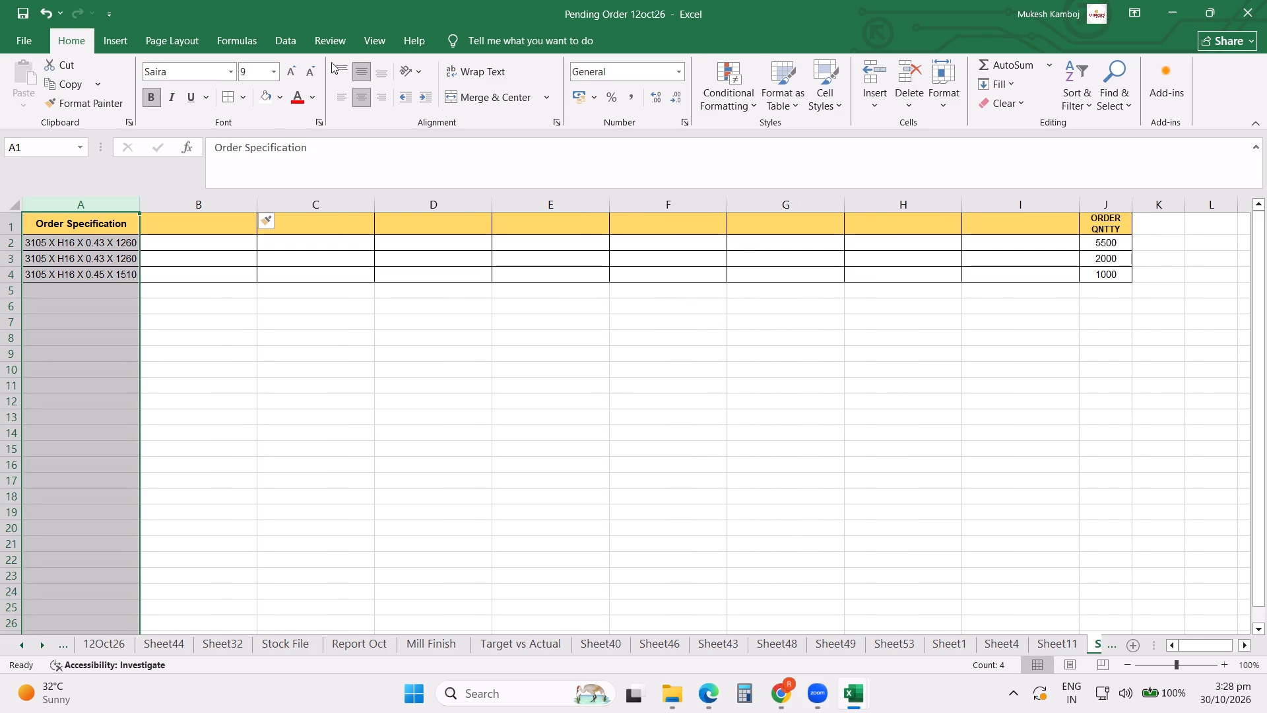
pyautogui.click(280, 45)
pyautogui.click(713, 89)
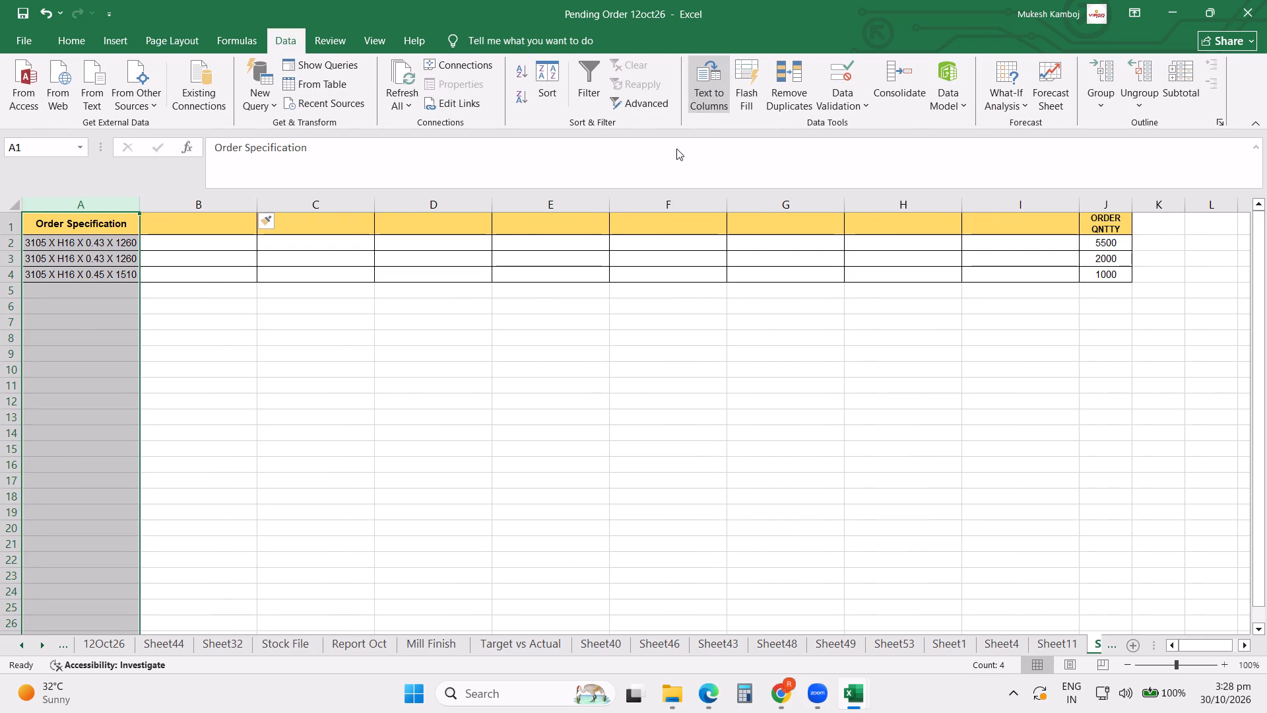
pyautogui.click(389, 556)
pyautogui.click(389, 557)
pyautogui.click(475, 557)
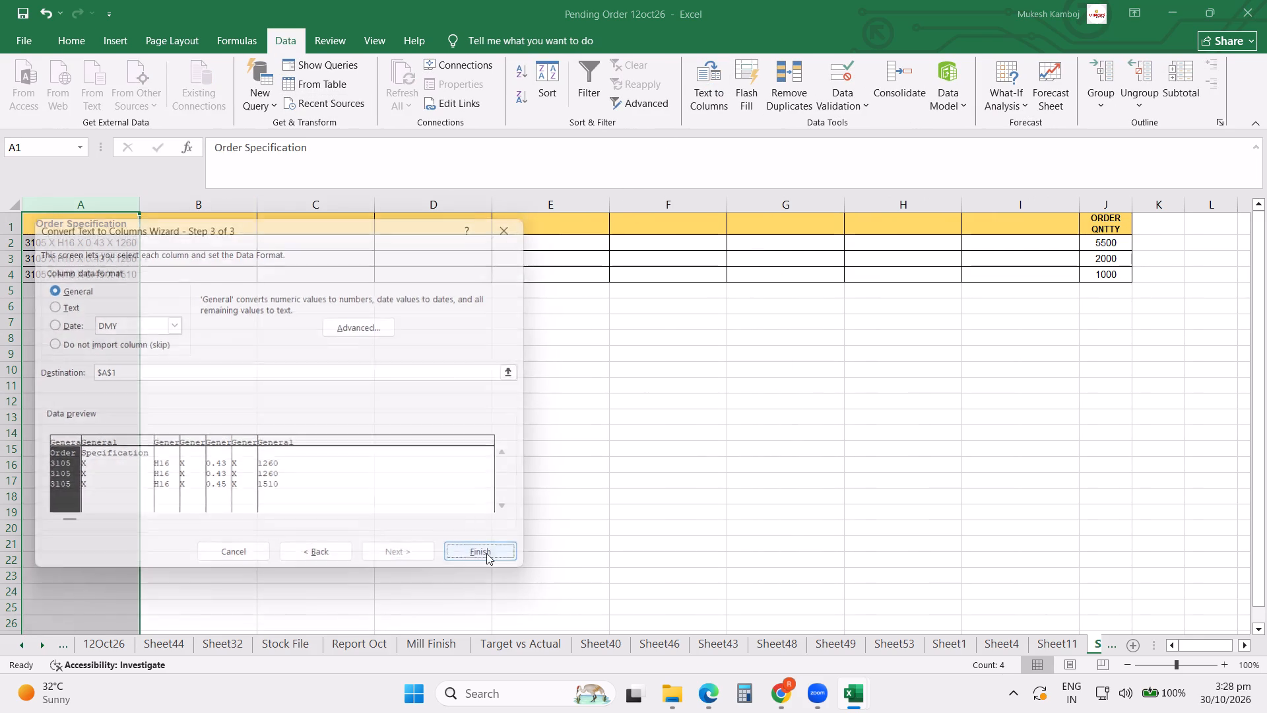
pyautogui.click(672, 382)
pyautogui.click(524, 417)
# Delete the three X separator columns and the remaining blank columns before ORDER QNTTY.
pyautogui.click(236, 199)
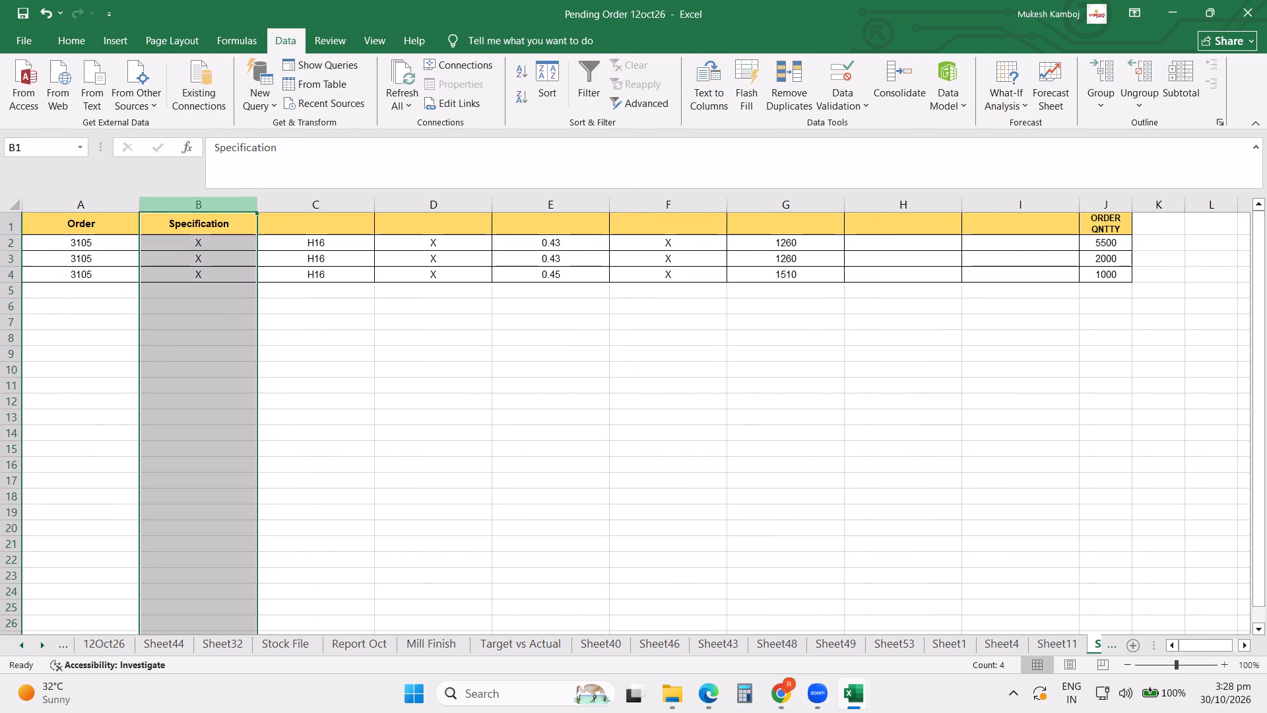
pyautogui.keyDown('ctrl'); pyautogui.click(412, 201); pyautogui.keyUp('ctrl')
pyautogui.keyDown('ctrl'); pyautogui.click(641, 212); pyautogui.keyUp('ctrl')
pyautogui.hotkey('ctrl', '-')
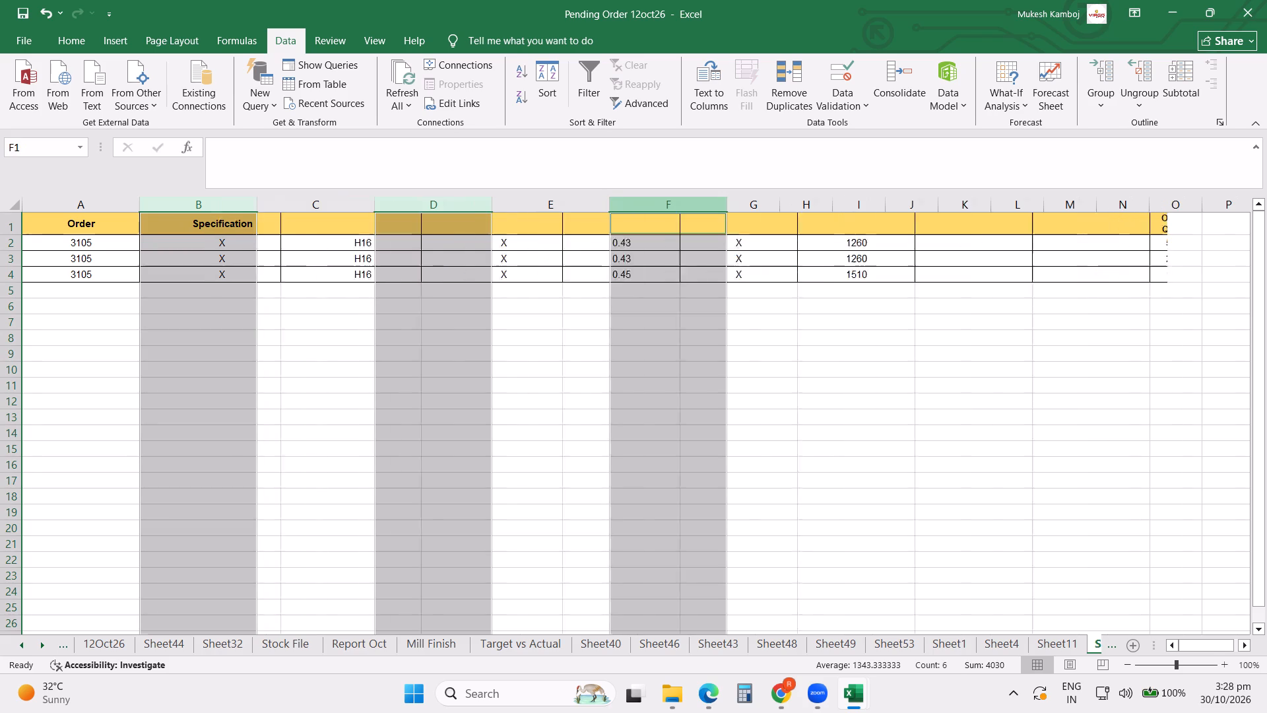
pyautogui.click(570, 199)
pyautogui.hotkey('ctrl', '-')
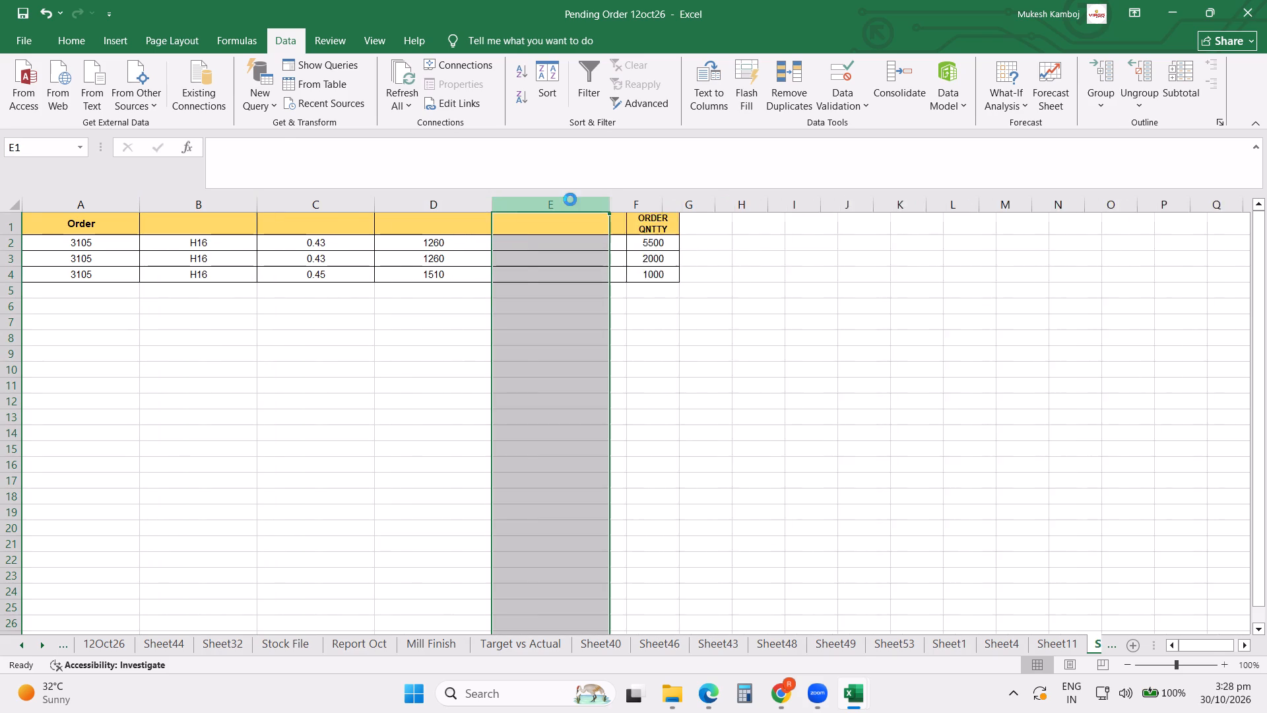
pyautogui.hotkey('ctrl', '-')
pyautogui.click(422, 426)
# Copy the three orders' alloy, temper, thickness, width and quantity values without headers and switch to the NEW PLANNING3 workbook.
pyautogui.moveTo(73, 244); pyautogui.dragTo(513, 269)
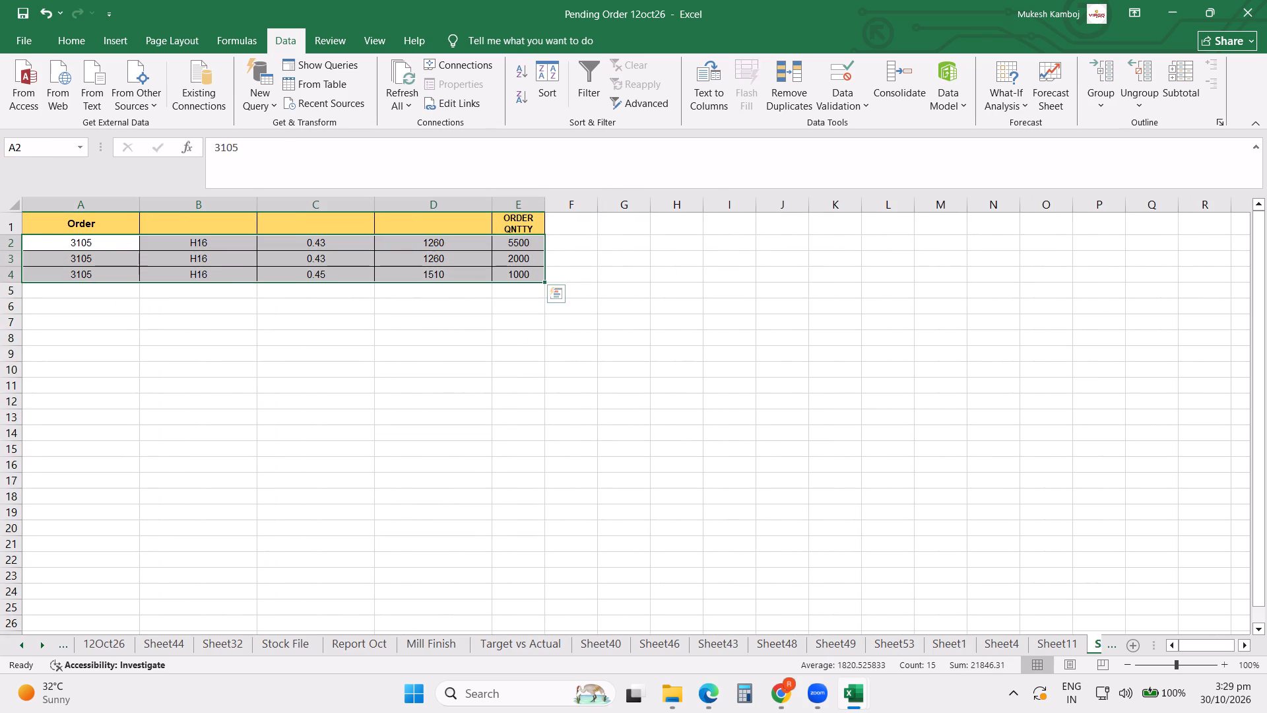
pyautogui.hotkey('ctrl', 'c')
pyautogui.click(851, 700)
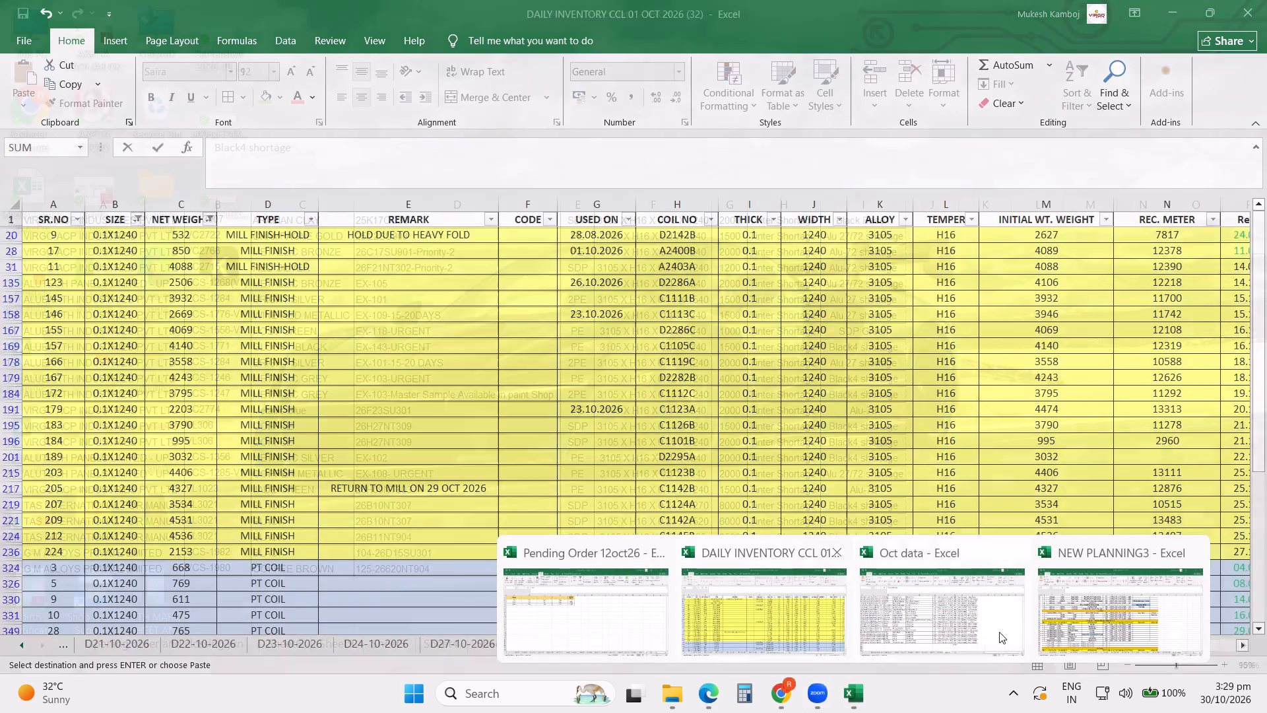
pyautogui.click(1066, 622)
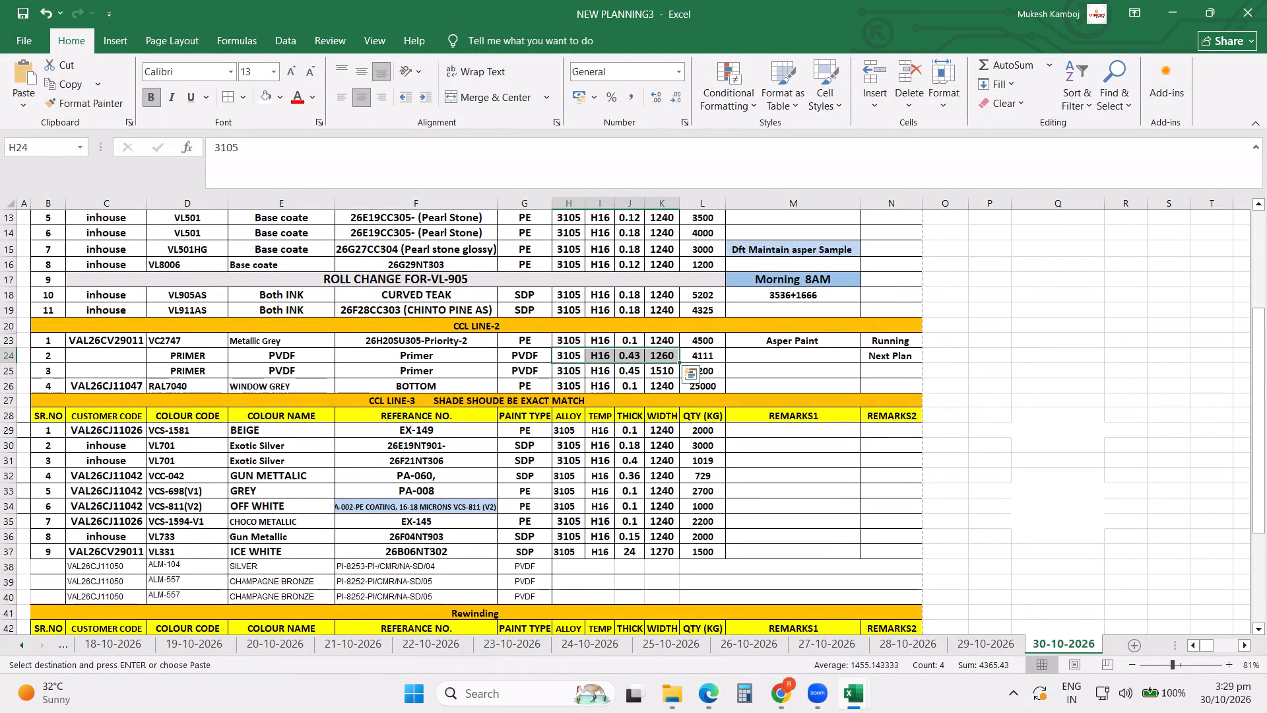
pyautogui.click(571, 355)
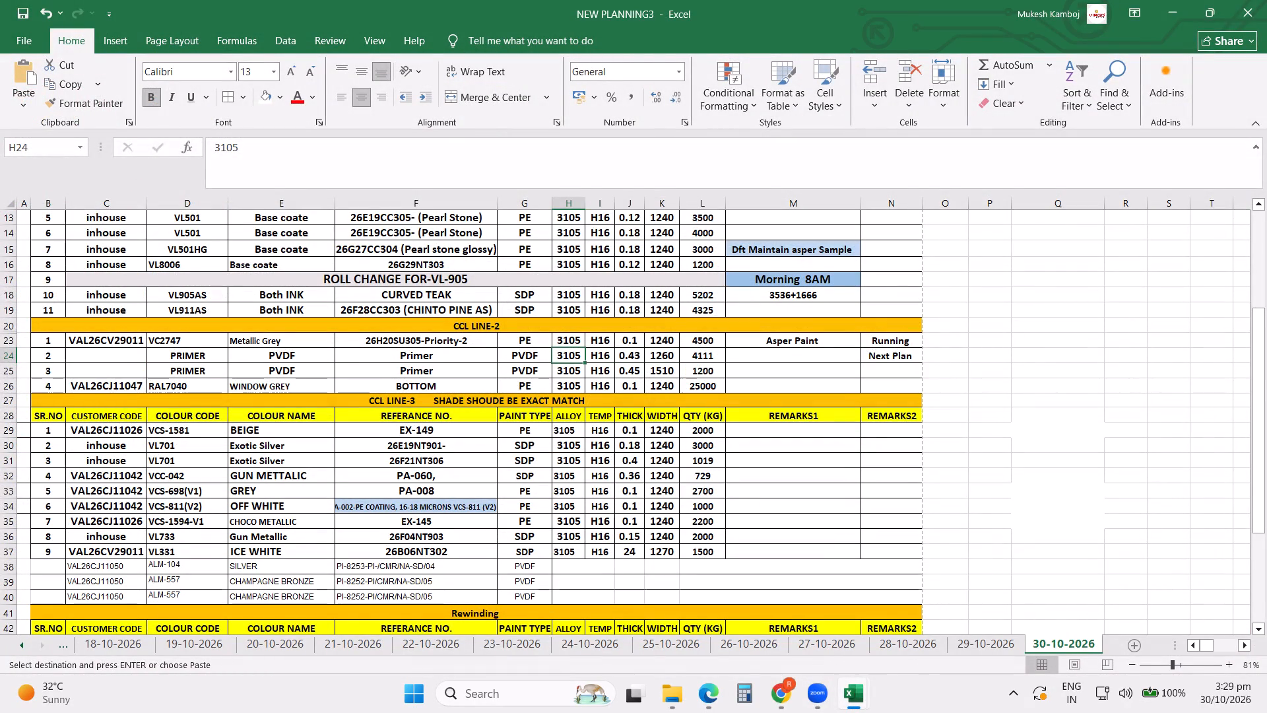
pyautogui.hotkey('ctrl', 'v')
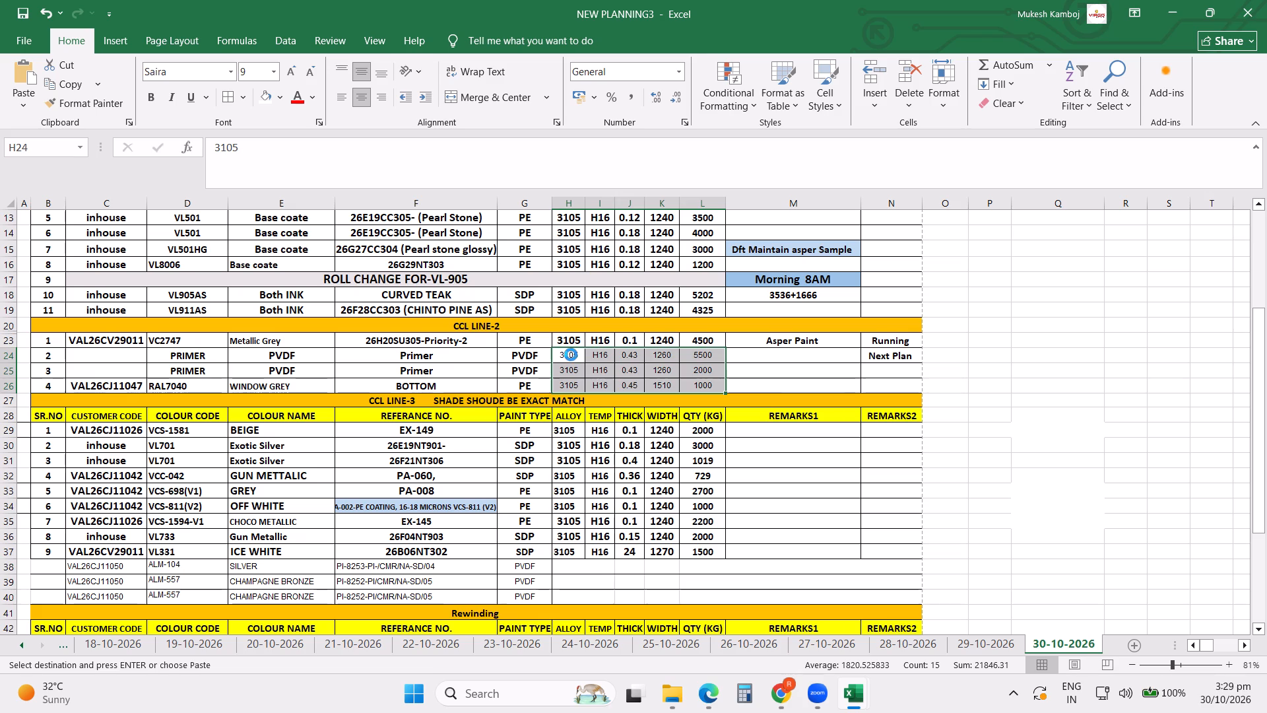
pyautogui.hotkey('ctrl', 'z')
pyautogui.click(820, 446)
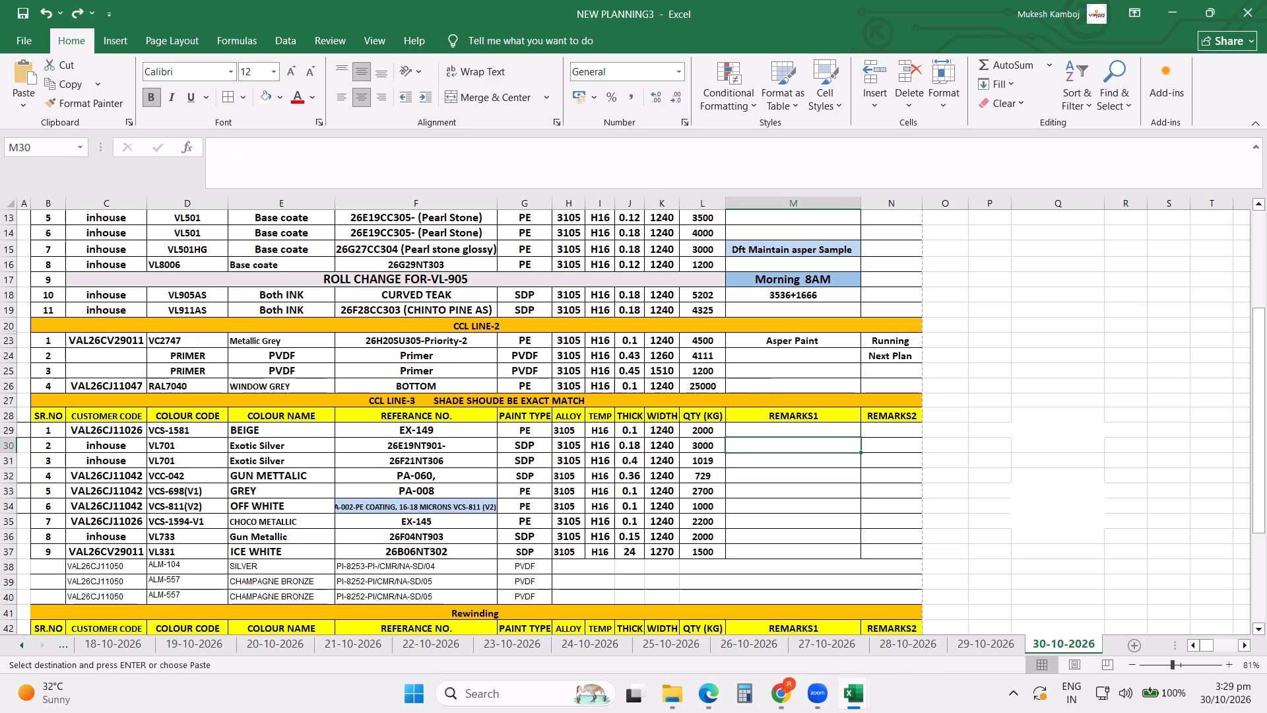
# Paste the copied specifications and quantities into the ALLOY through QTY (KG) columns of the three ALUBOND rows in CCL LINE-3.
pyautogui.click(561, 566)
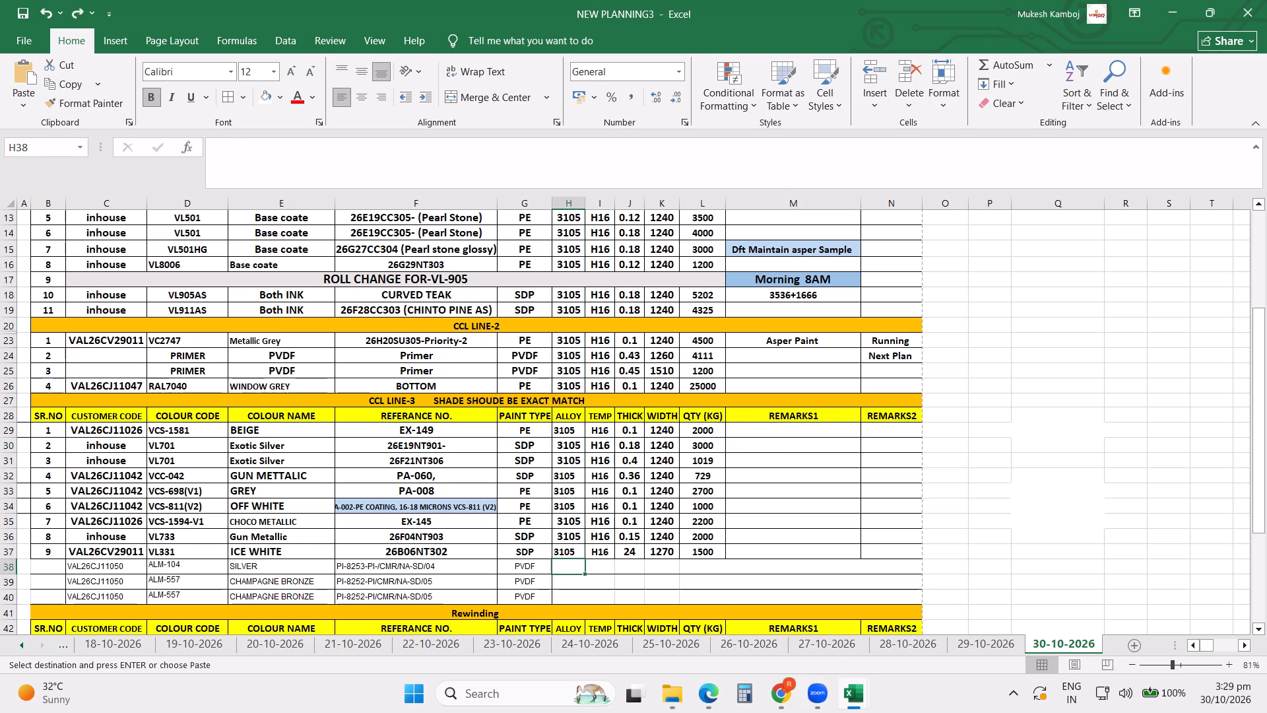
pyautogui.hotkey('ctrl', 'v')
pyautogui.click(768, 568)
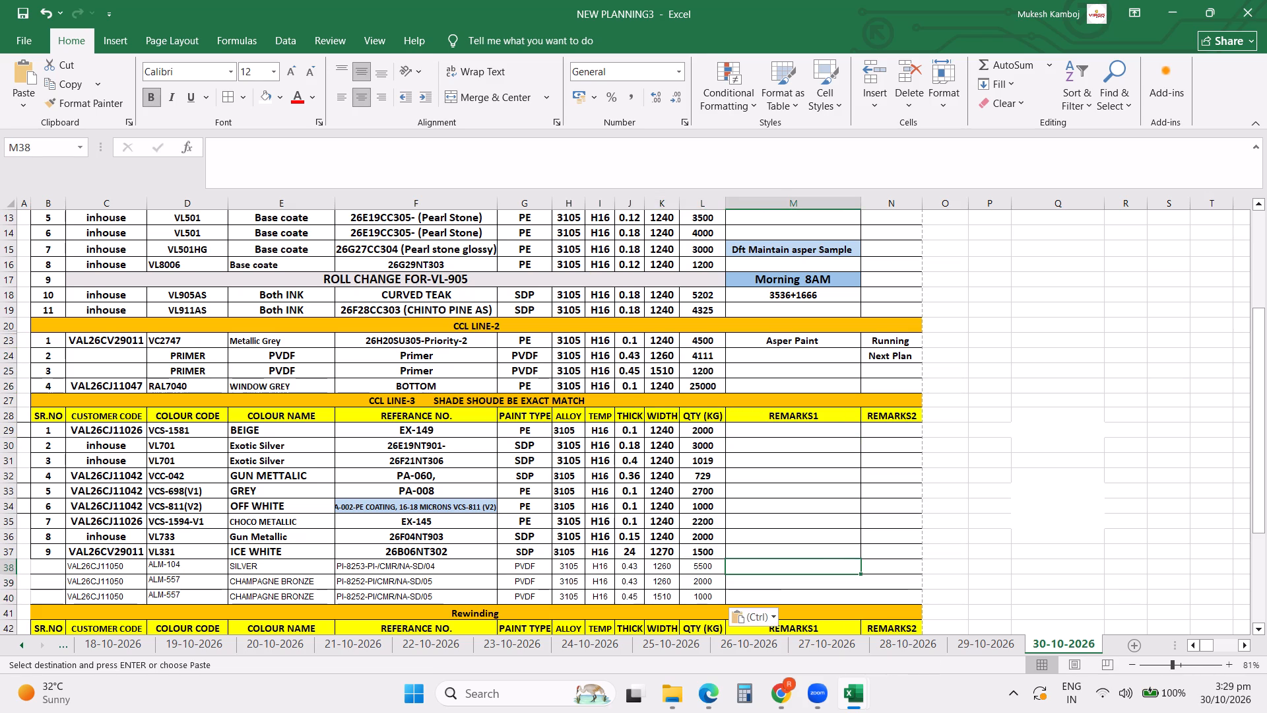
# Apply the ICE WHITE row's formatting to the three ALUBOND rows below it with Format Painter.
pyautogui.click(5, 551)
pyautogui.click(92, 106)
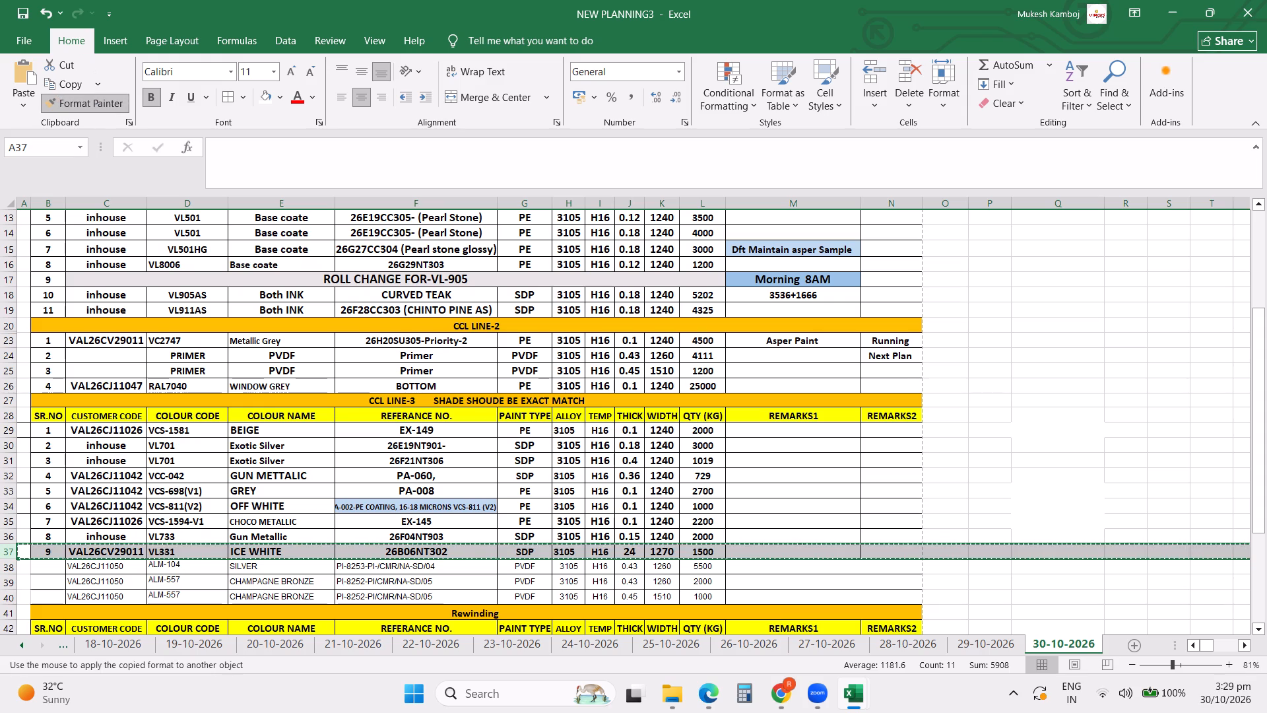
pyautogui.moveTo(11, 568); pyautogui.dragTo(11, 592)
pyautogui.click(268, 570)
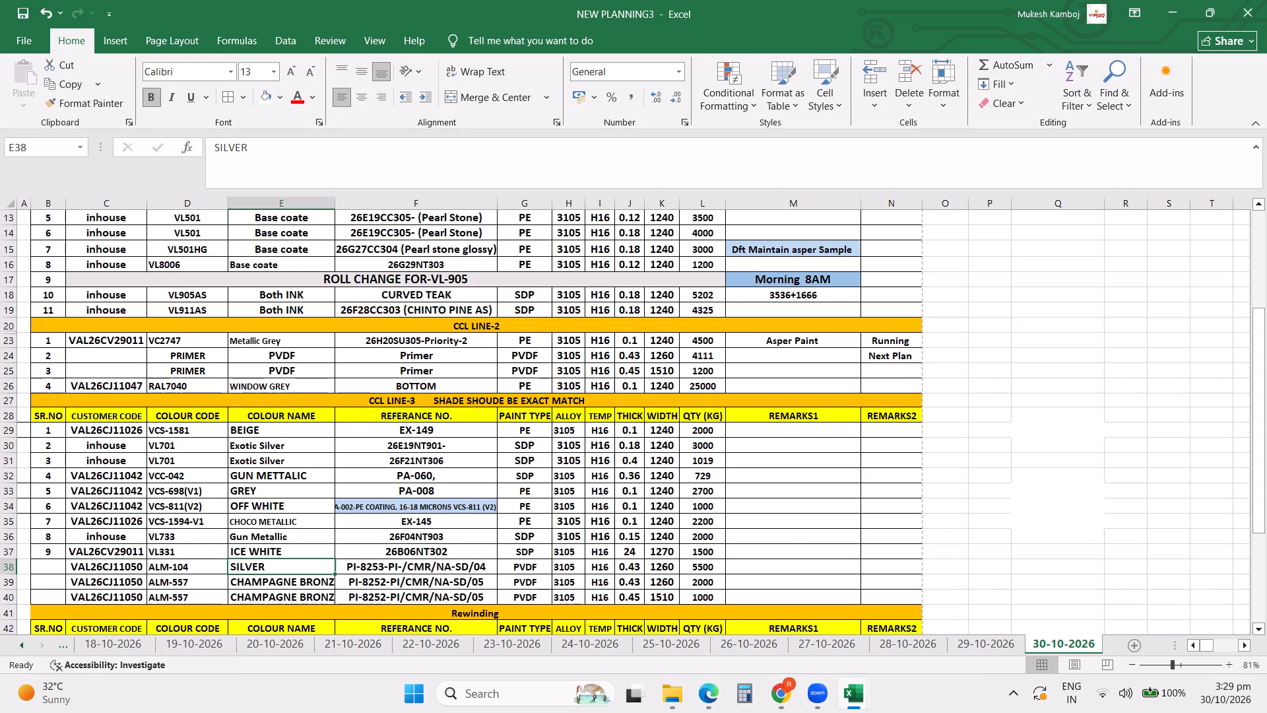
# Set the font size of the two CHAMPAGNE BRONZE colour names to 12.
pyautogui.moveTo(259, 580); pyautogui.dragTo(257, 596)
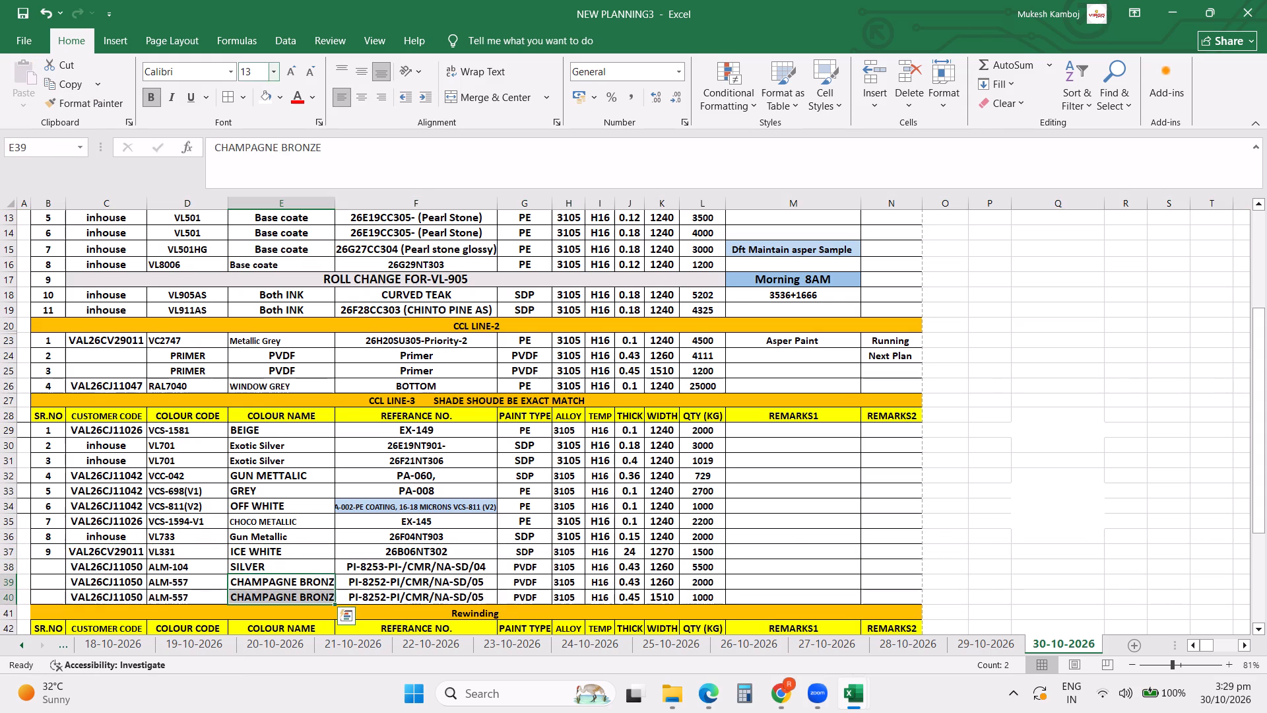
pyautogui.click(258, 73)
pyautogui.press('1')
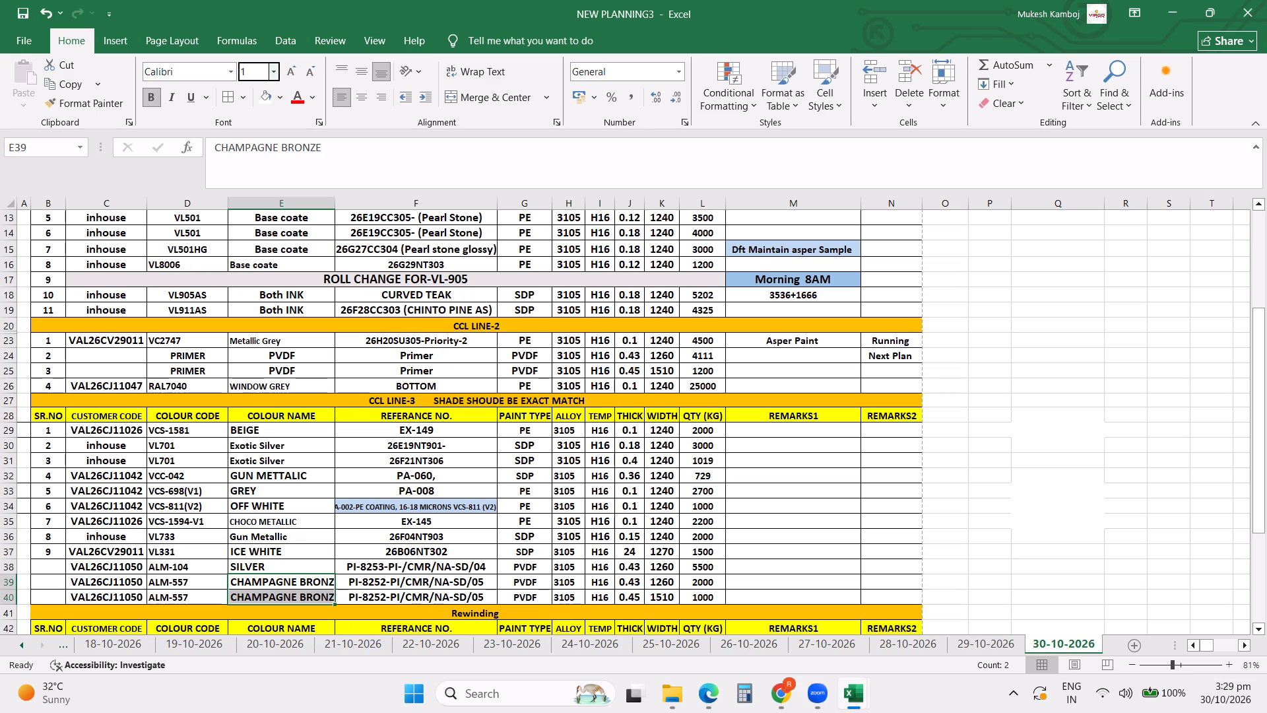
pyautogui.press('1')
pyautogui.press('Return')
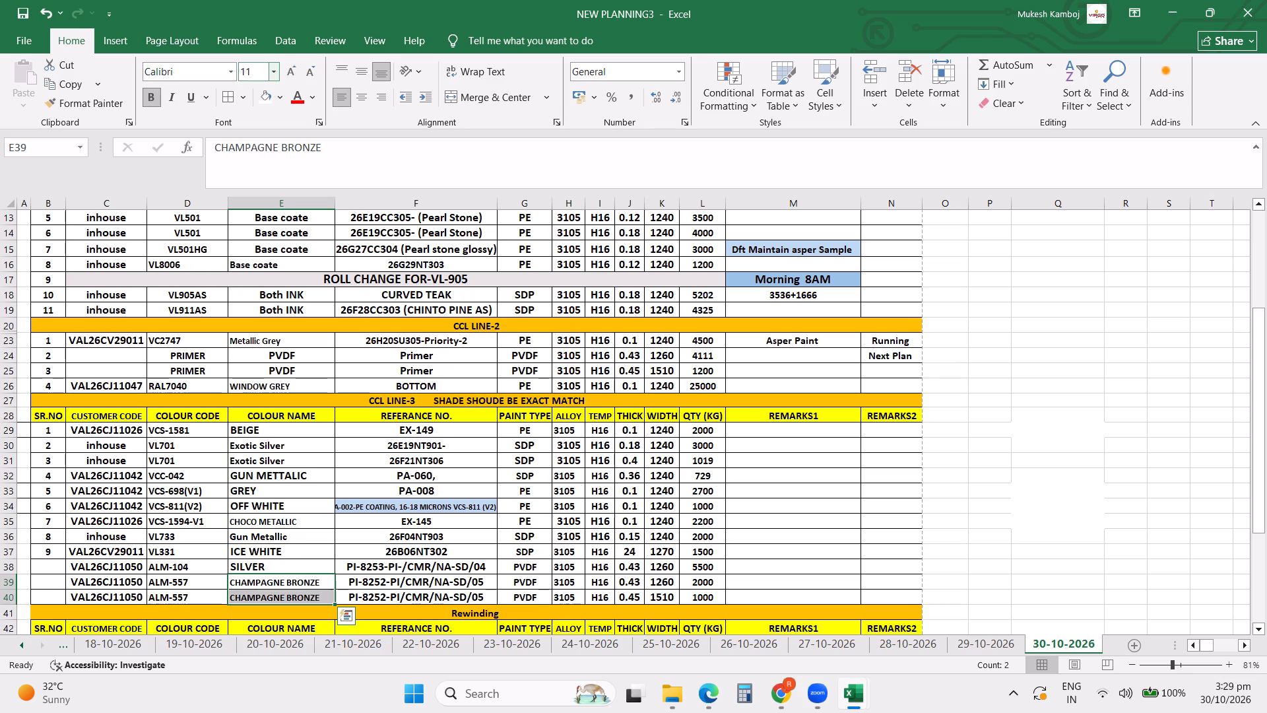
pyautogui.click(258, 73)
pyautogui.write('12')
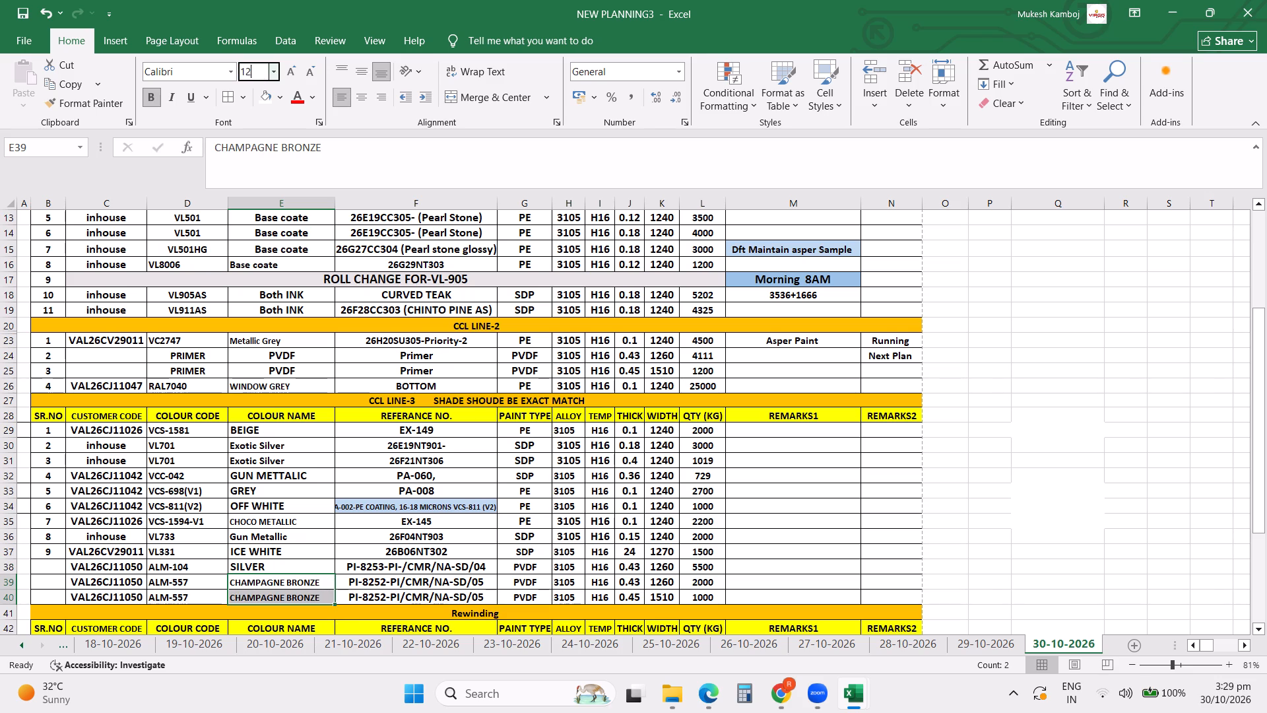
pyautogui.press('Return')
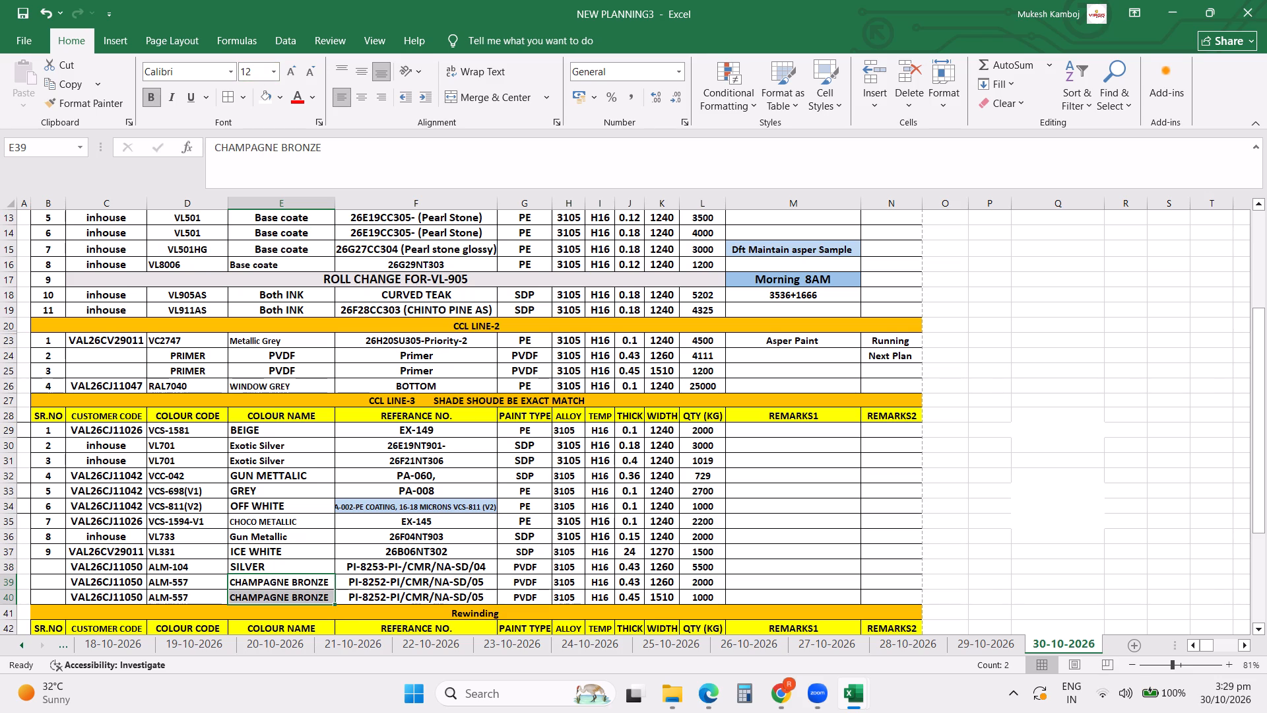
pyautogui.click(698, 480)
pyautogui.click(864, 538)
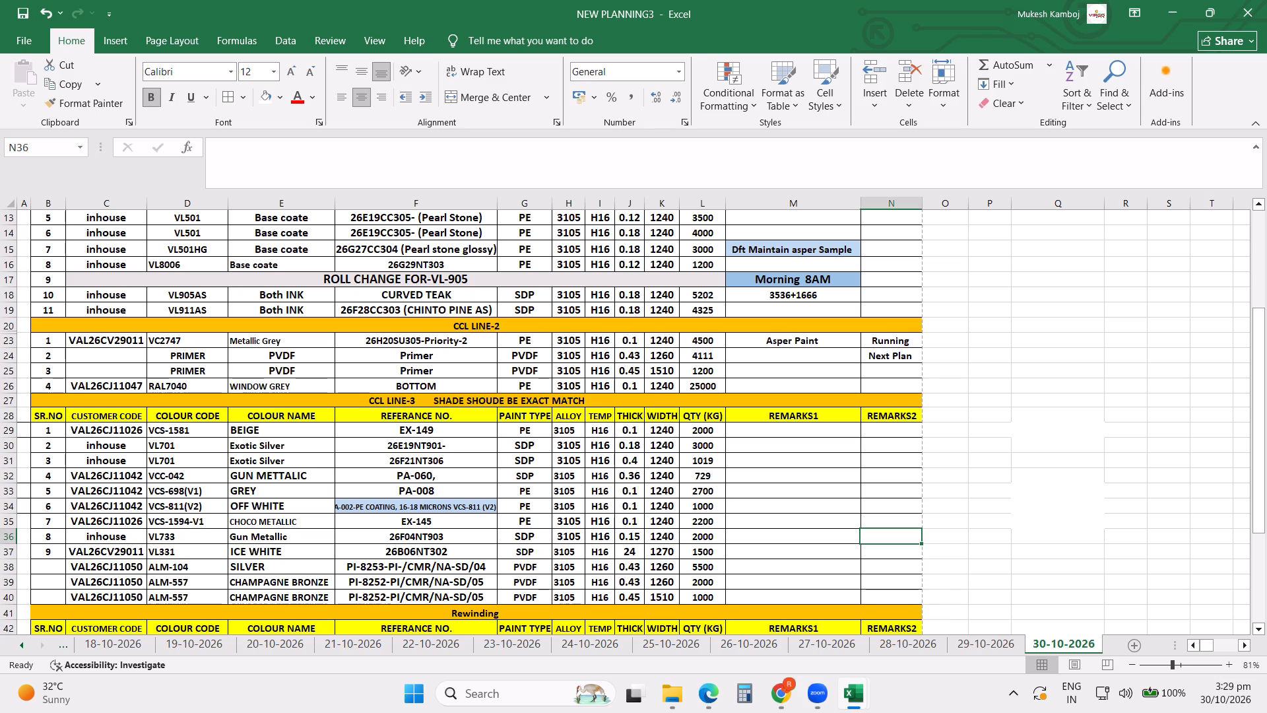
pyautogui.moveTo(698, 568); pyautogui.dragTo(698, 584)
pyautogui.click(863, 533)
# Fill the CCL LINE-3 serial numbers from 1 down through the ALUBOND rows, numbering those rows 10 to 12.
pyautogui.click(45, 430)
pyautogui.moveTo(66, 434); pyautogui.dragTo(62, 601)
pyautogui.click(127, 565)
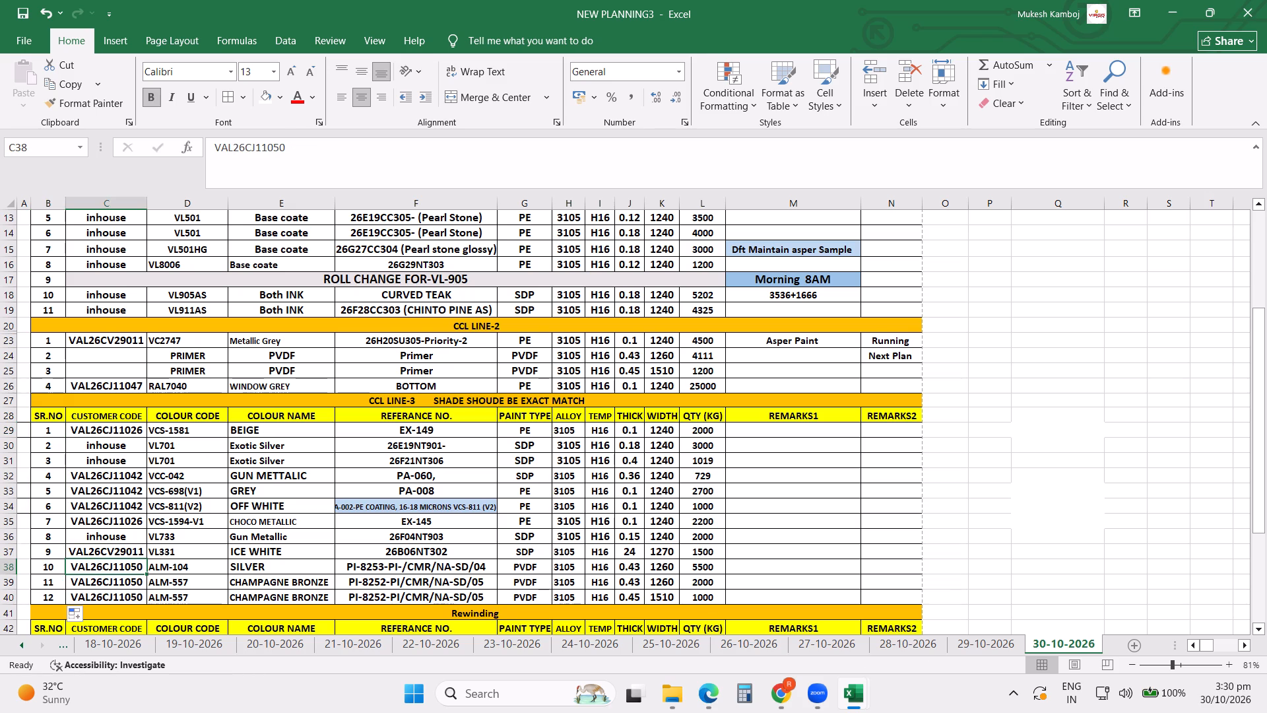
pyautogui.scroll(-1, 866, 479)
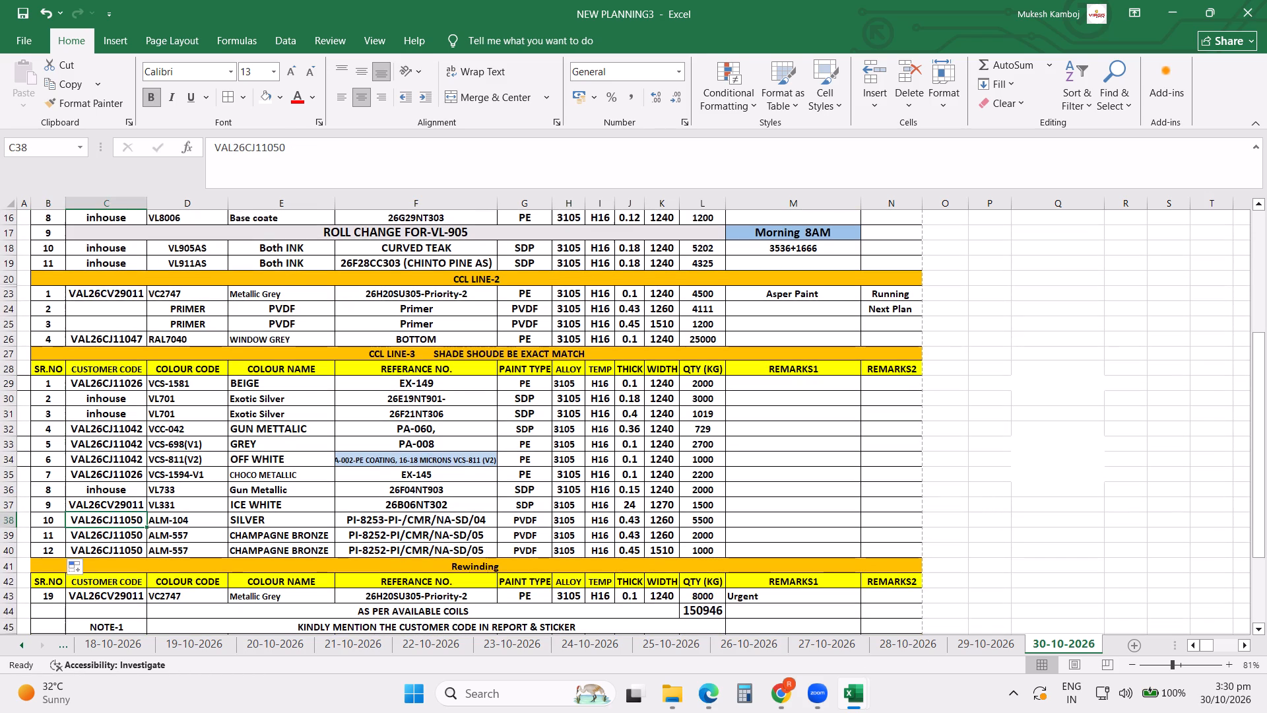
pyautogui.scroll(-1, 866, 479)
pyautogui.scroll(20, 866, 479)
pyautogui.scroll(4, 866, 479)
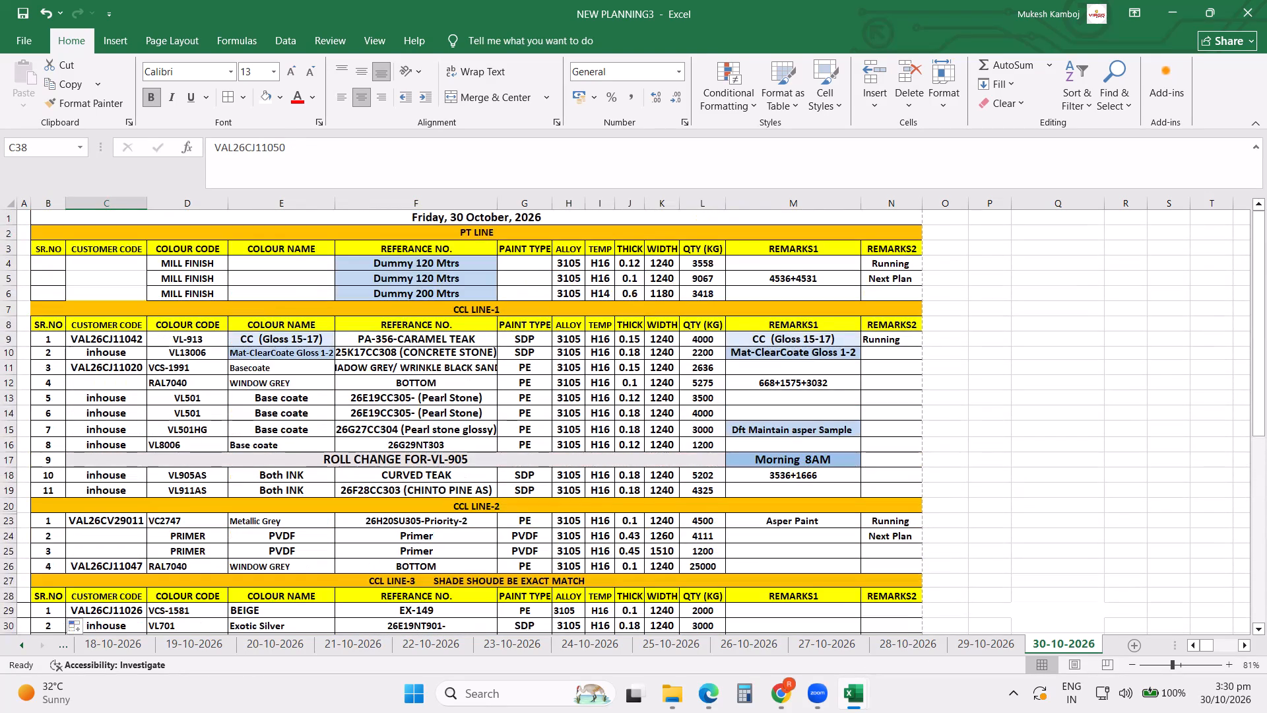
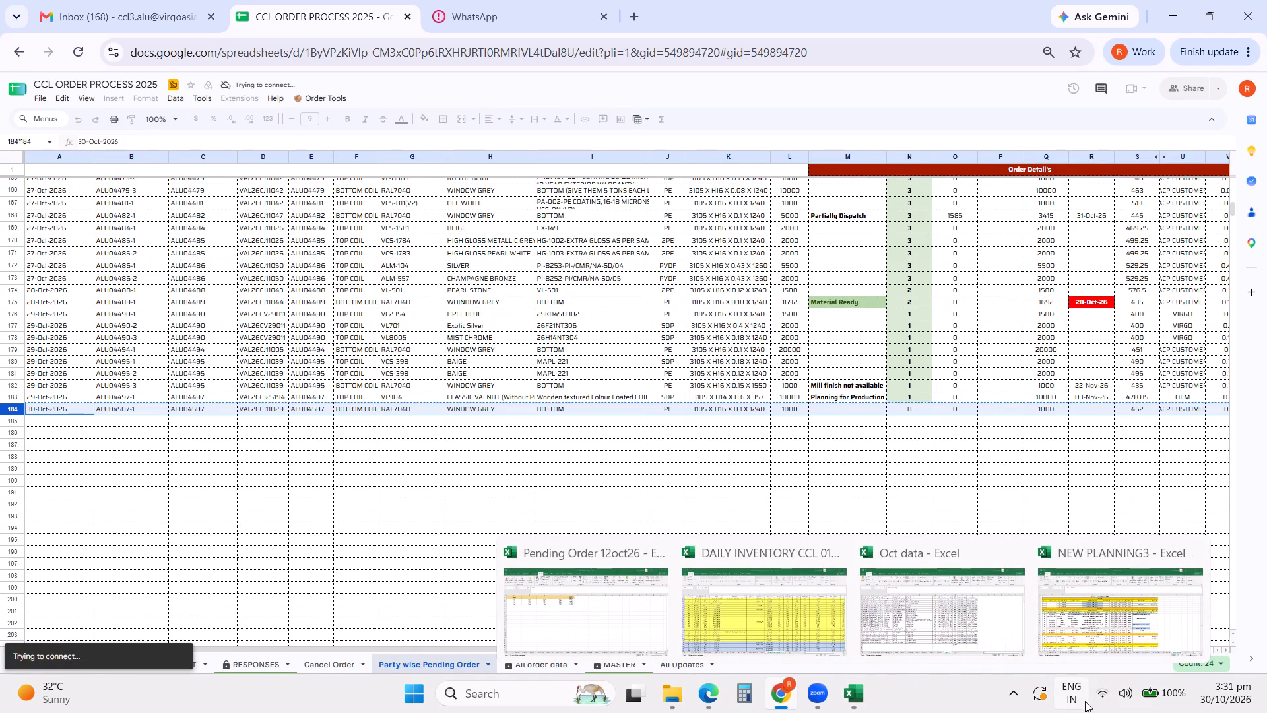
# Check the computer's Wi-Fi connection and the list of available networks.
pyautogui.doubleClick(1101, 696)
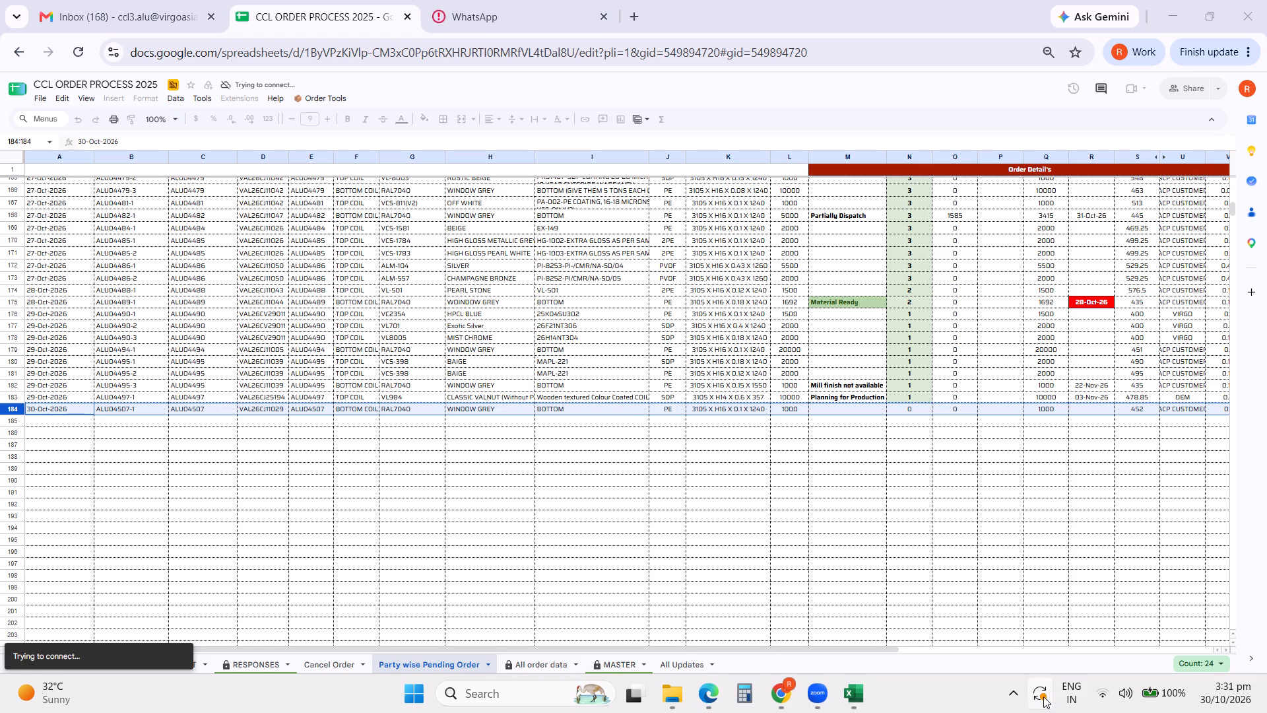
pyautogui.tripleClick(1105, 696)
pyautogui.click(1105, 696)
pyautogui.click(1105, 696)
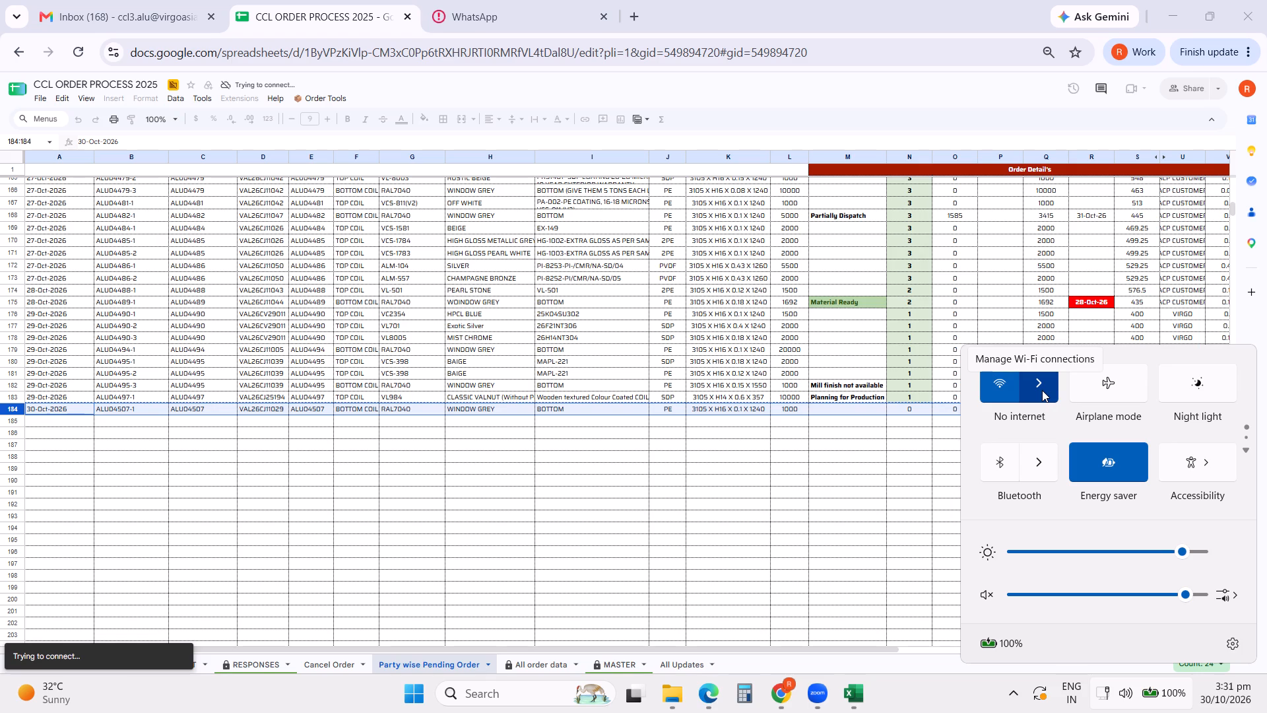
pyautogui.click(1042, 390)
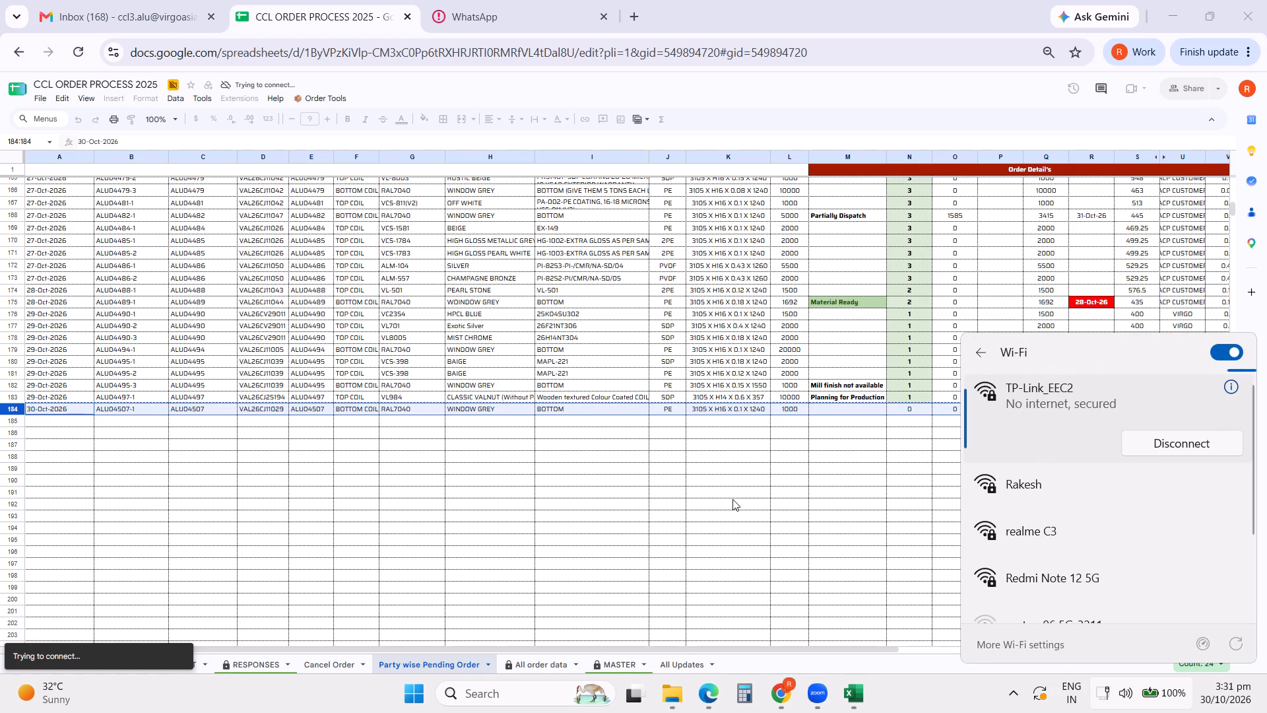
pyautogui.click(732, 499)
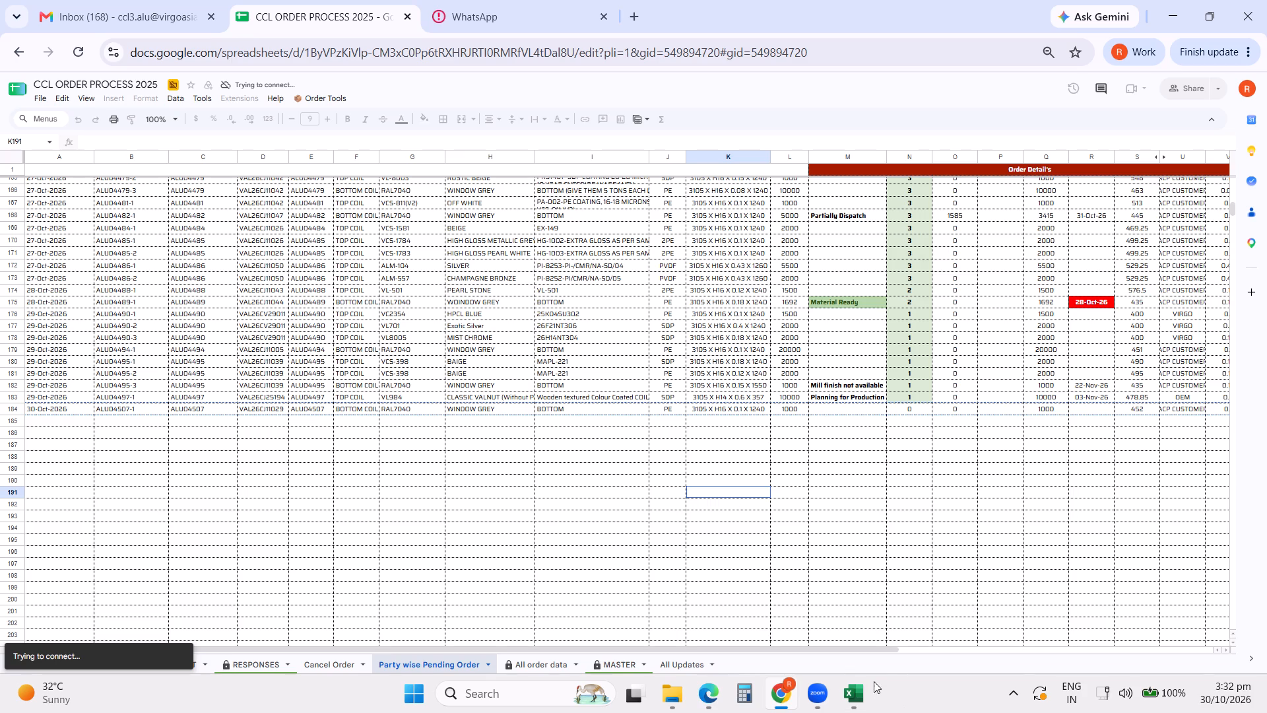
# In the NEW PLANNING3 workbook, copy the RMP Backcoat, JSW, PE details from 29-10-2026 over CCL LINE-2 row 4's colour-to-paint-type cells on 30-10-2026.
pyautogui.click(851, 696)
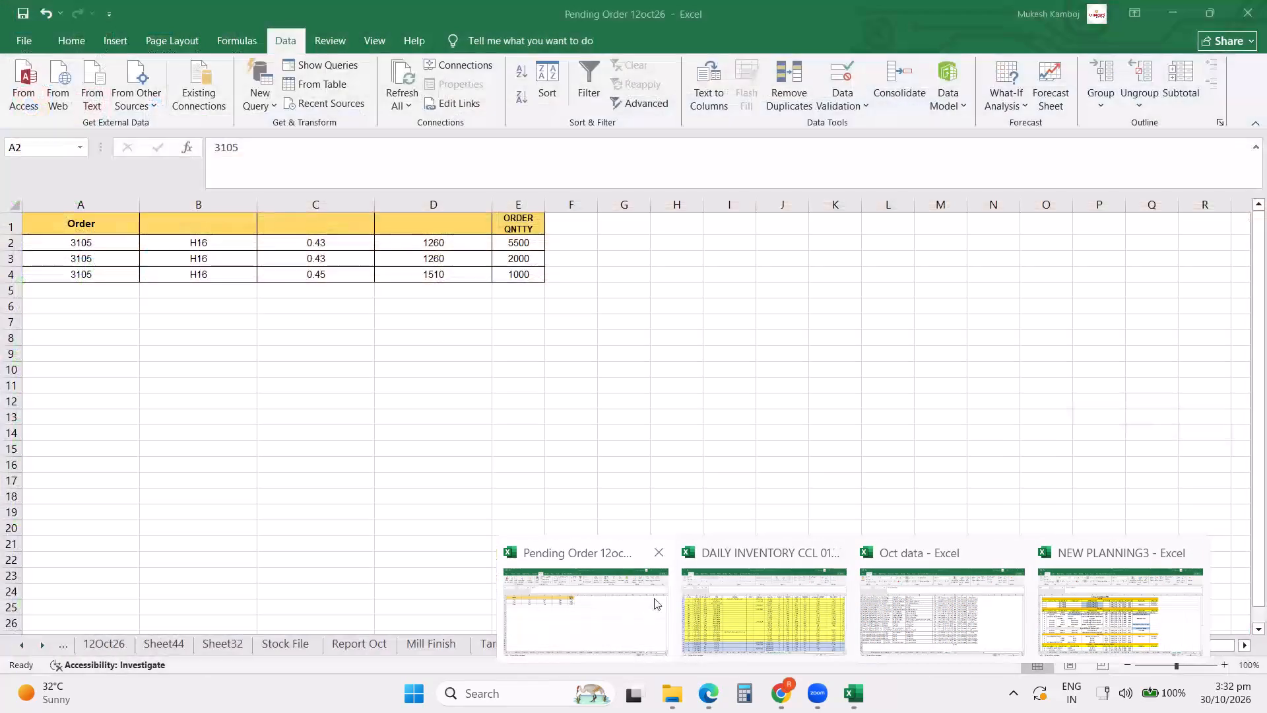
pyautogui.click(1099, 611)
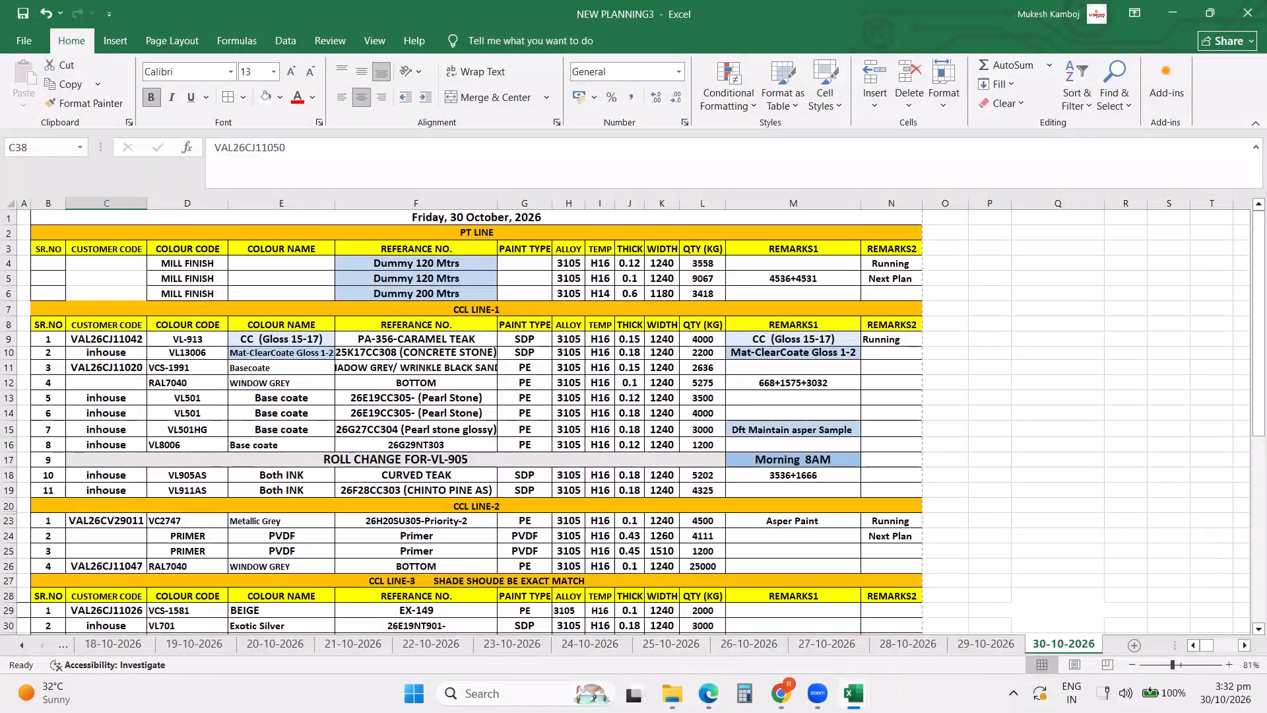
pyautogui.scroll(-2, 682, 537)
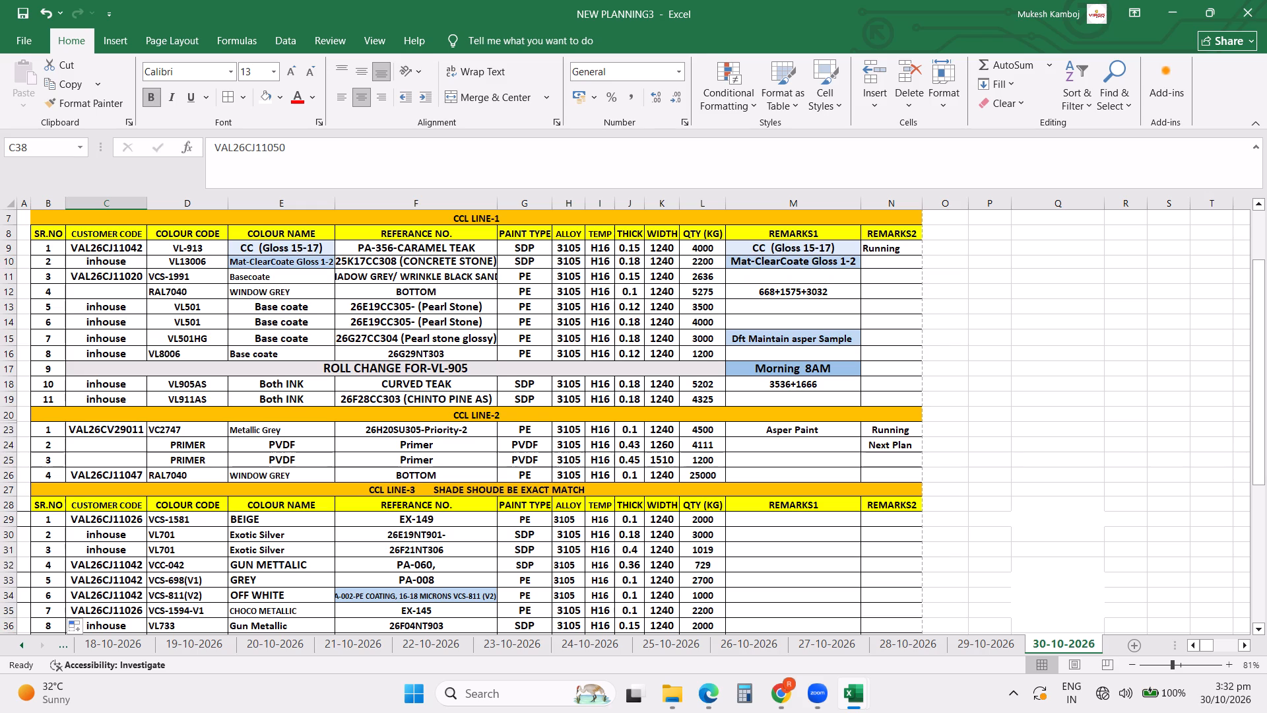
pyautogui.scroll(-2, 648, 566)
pyautogui.click(897, 640)
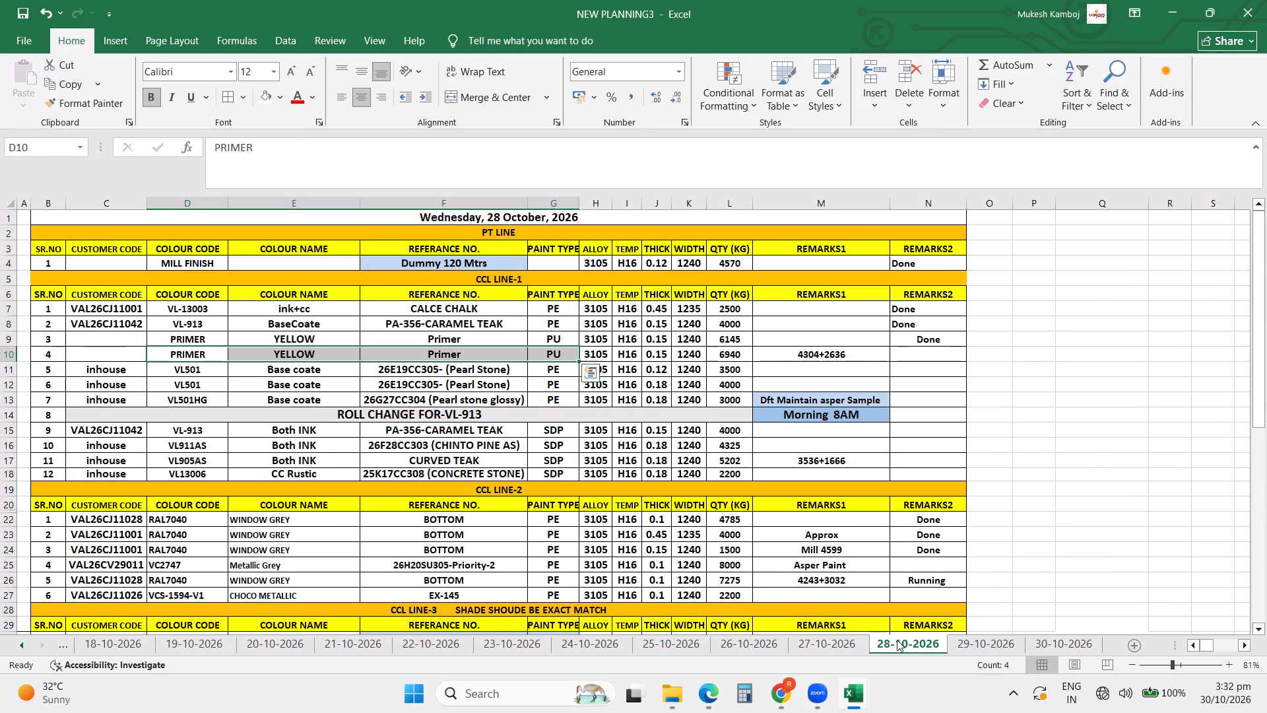
pyautogui.click(974, 639)
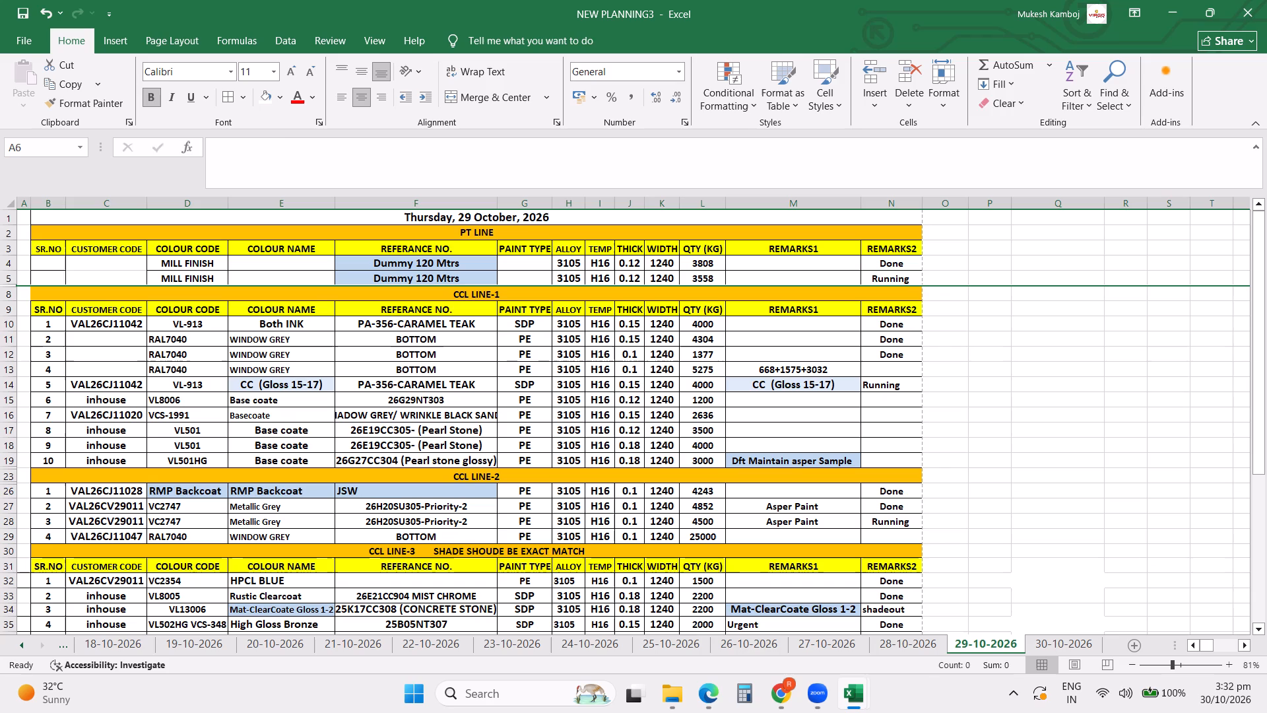
pyautogui.moveTo(192, 490); pyautogui.dragTo(527, 492)
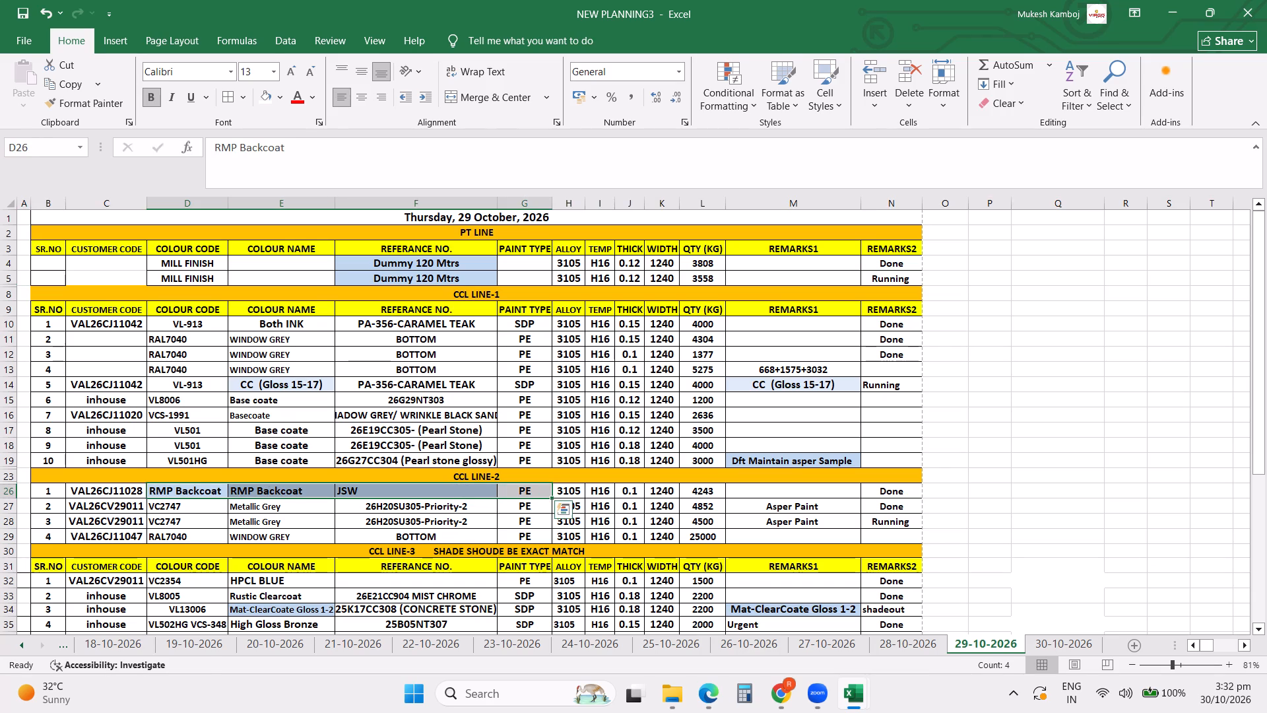
pyautogui.hotkey('ctrl', 'c')
pyautogui.click(1063, 645)
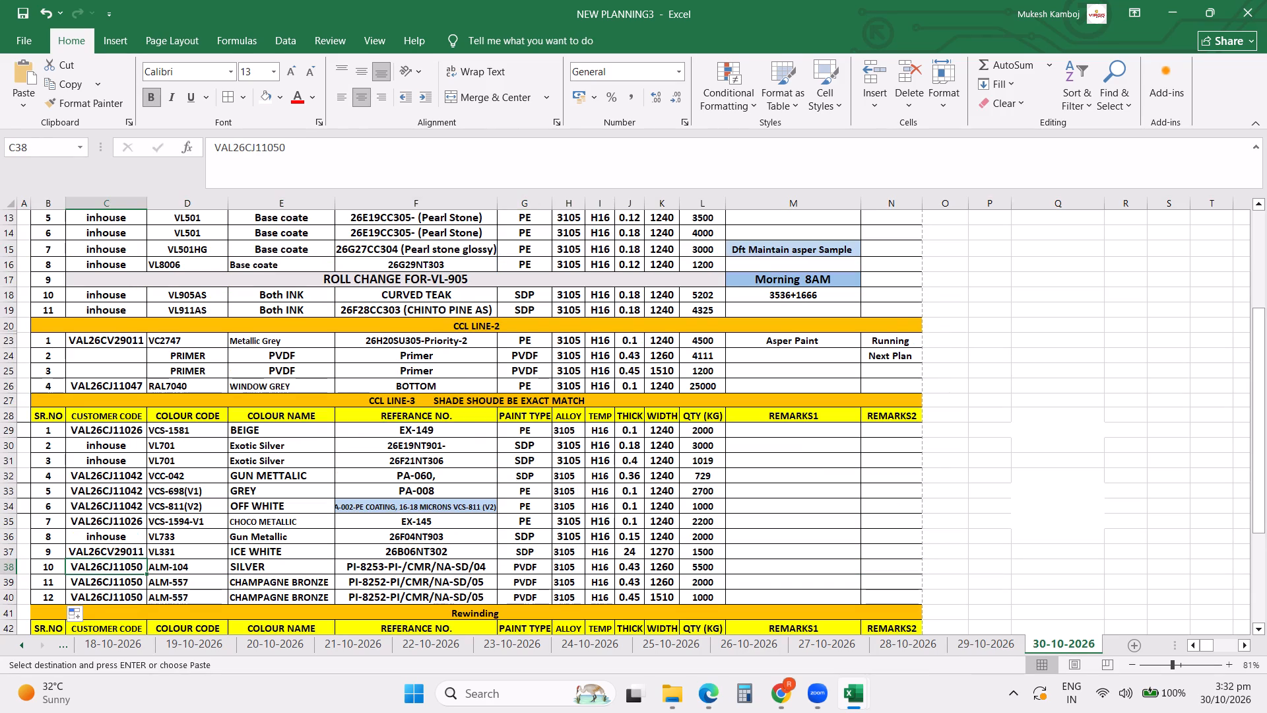
pyautogui.click(165, 385)
pyautogui.hotkey('ctrl', 'v')
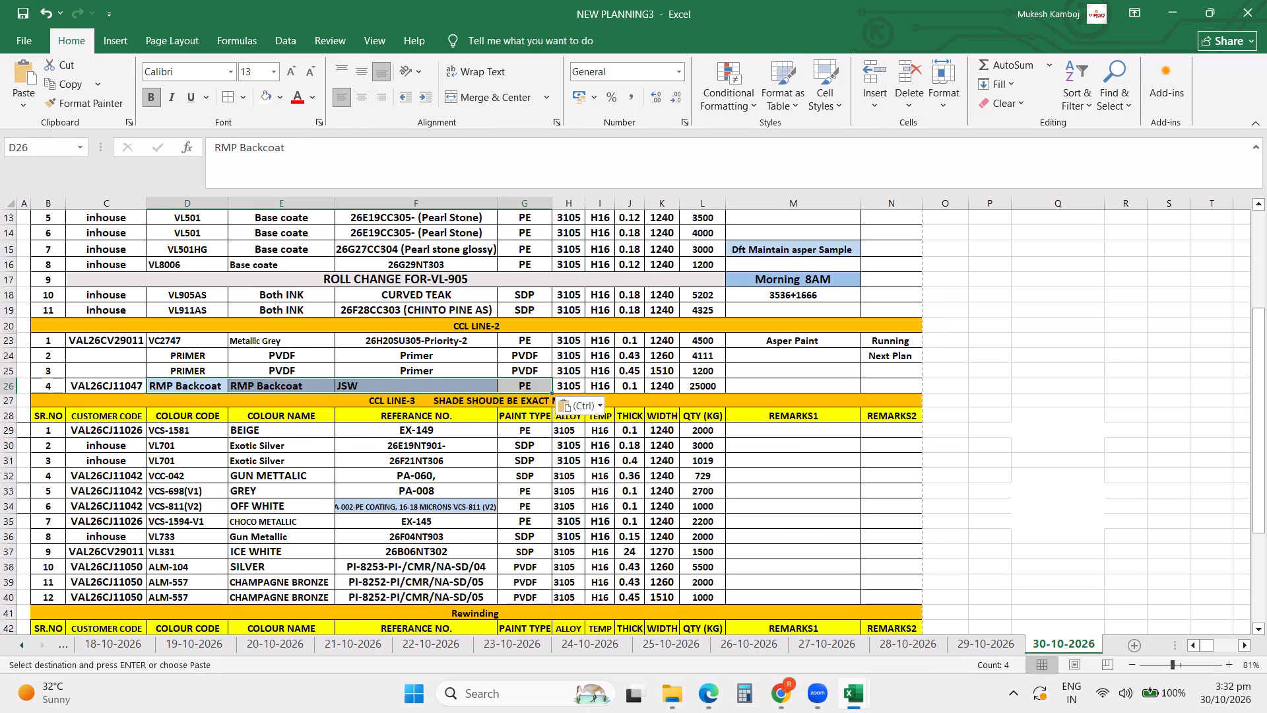
pyautogui.click(110, 431)
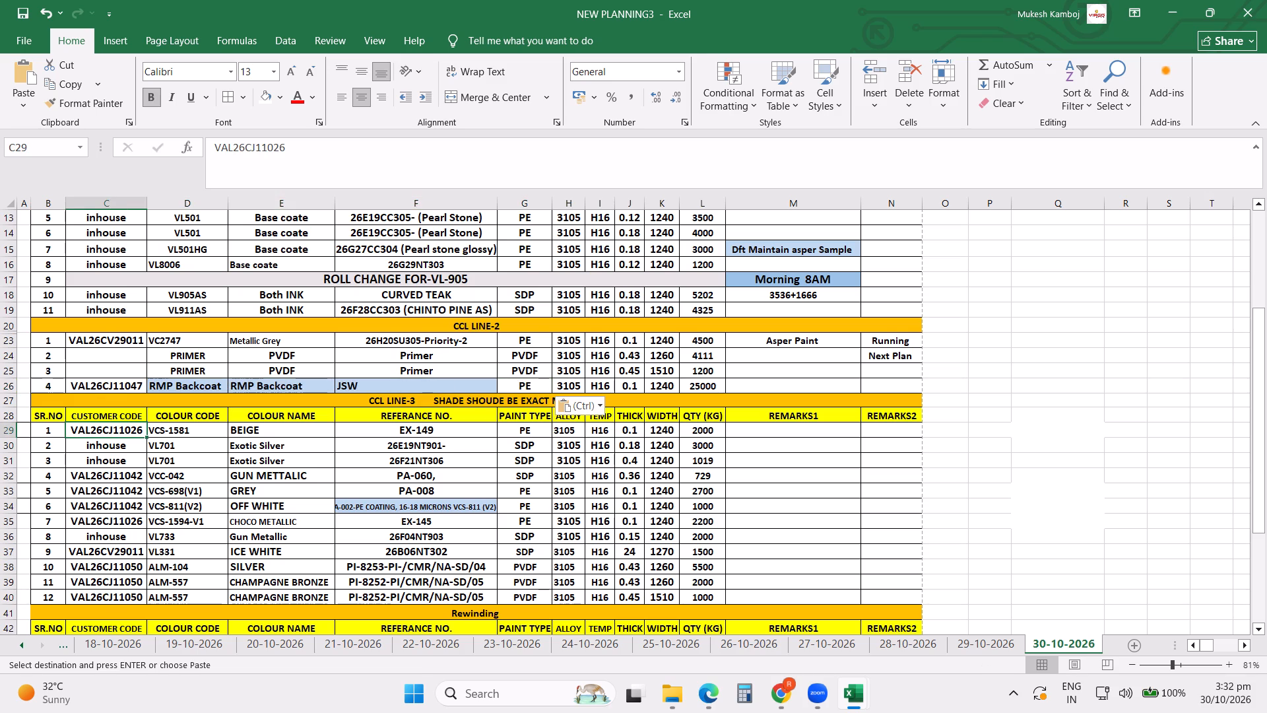
pyautogui.hotkey('ctrl', 'c')
pyautogui.click(113, 382)
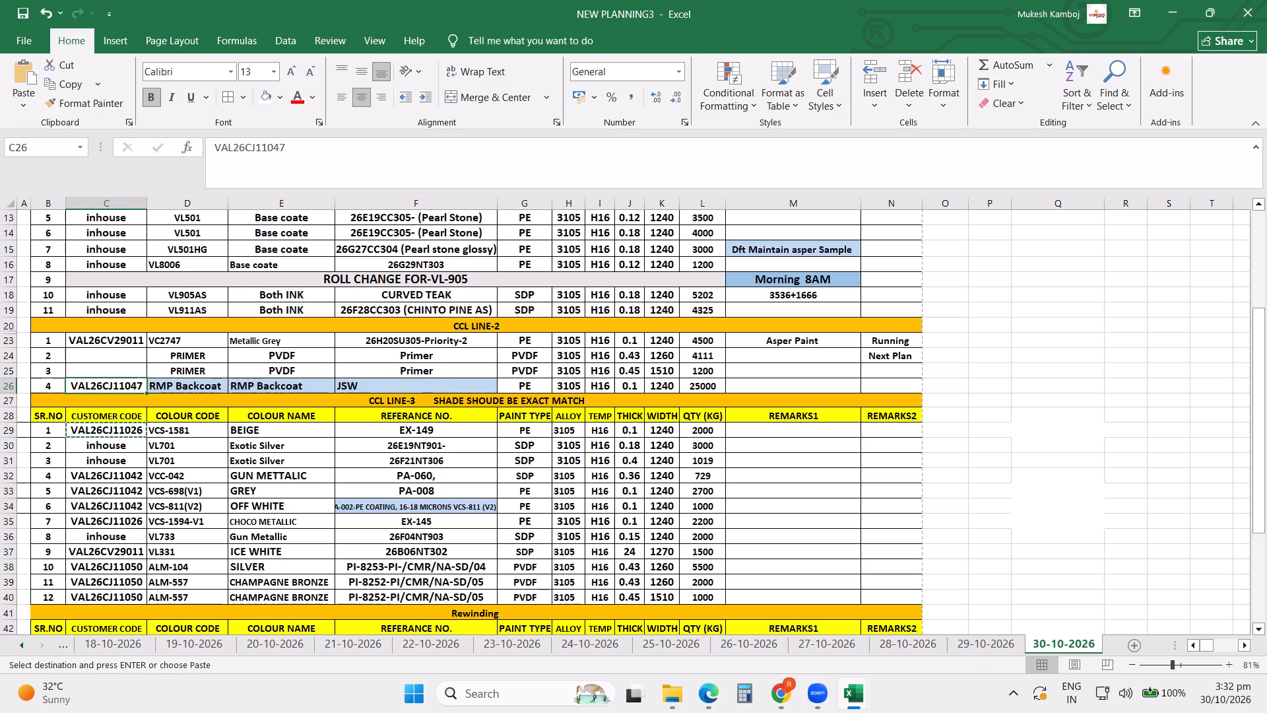
pyautogui.hotkey('ctrl', 'v')
pyautogui.click(310, 154)
pyautogui.press('BackSpace')
pyautogui.press('BackSpace')
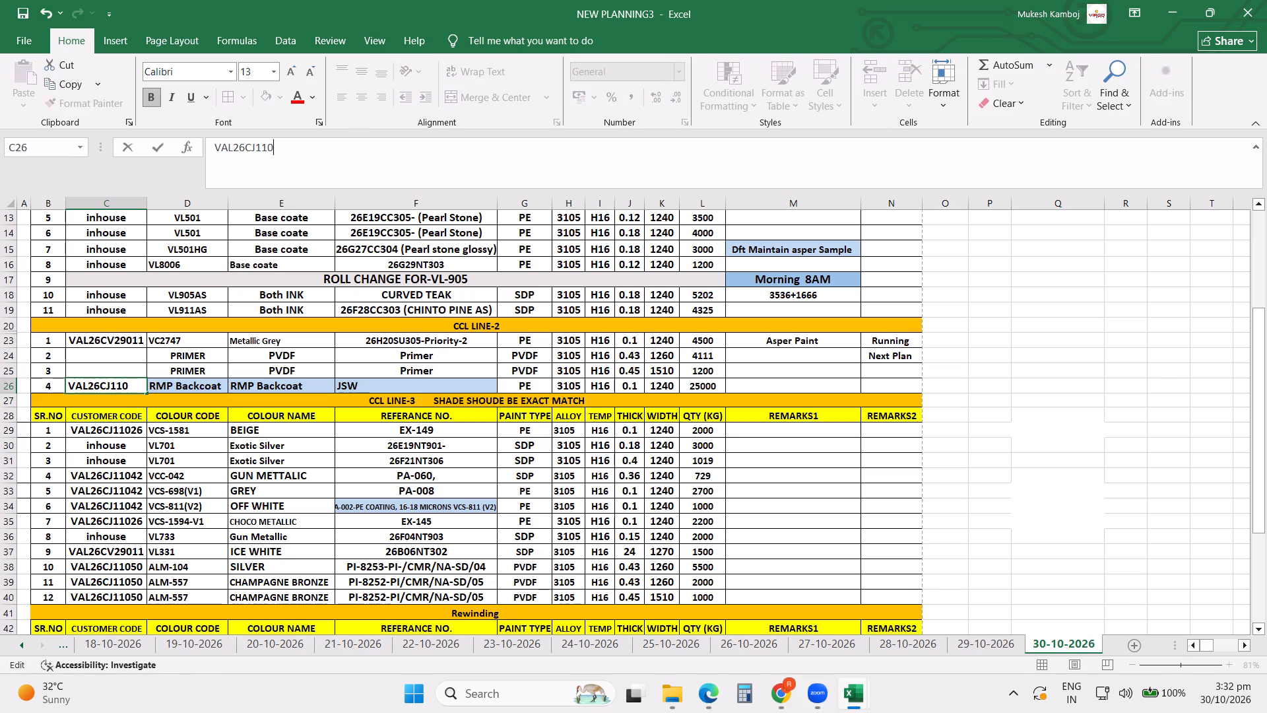
pyautogui.write('19')
pyautogui.press('Return')
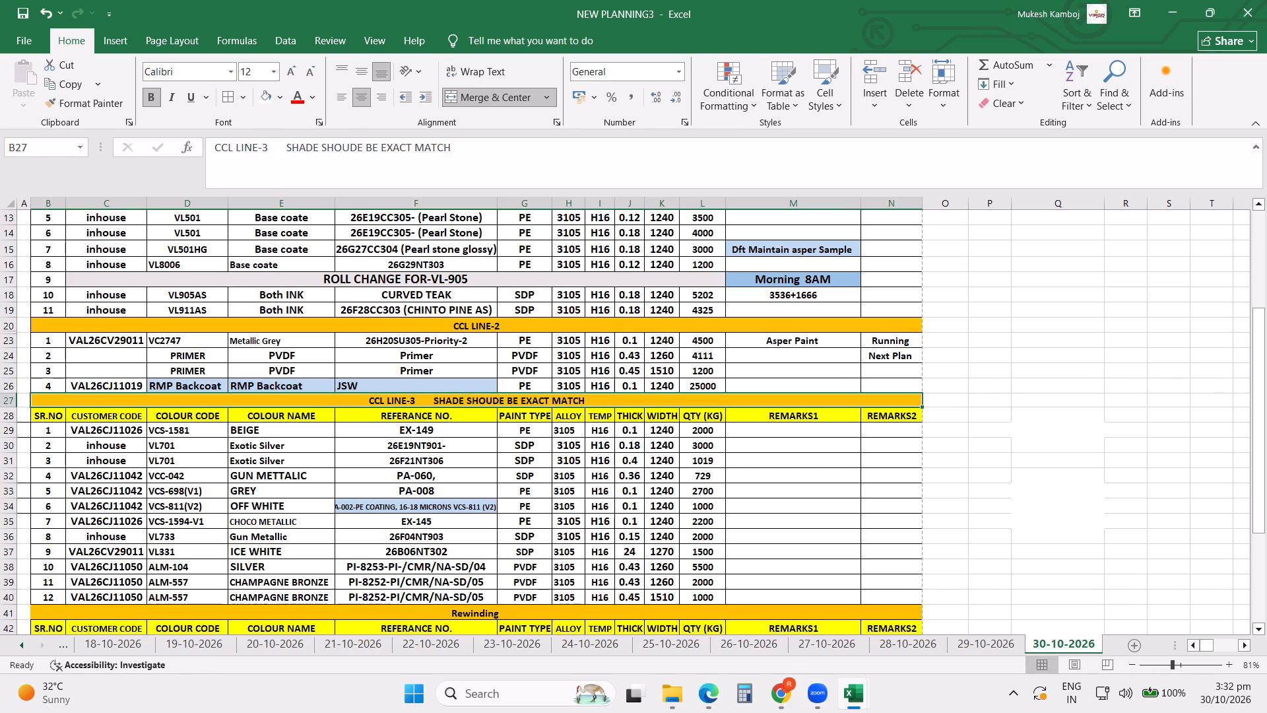
# Set the RMP Backcoat job's QTY (KG) to 12000.
pyautogui.click(695, 386)
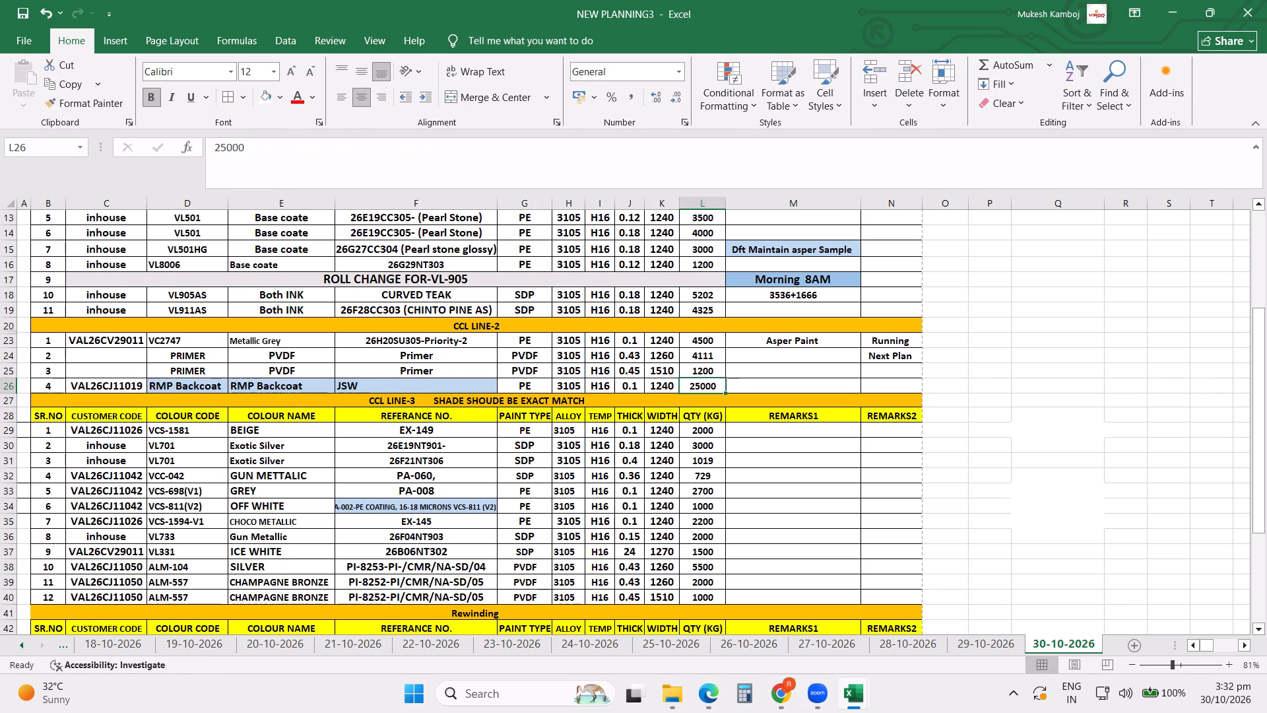
pyautogui.write('12000')
pyautogui.press('Return')
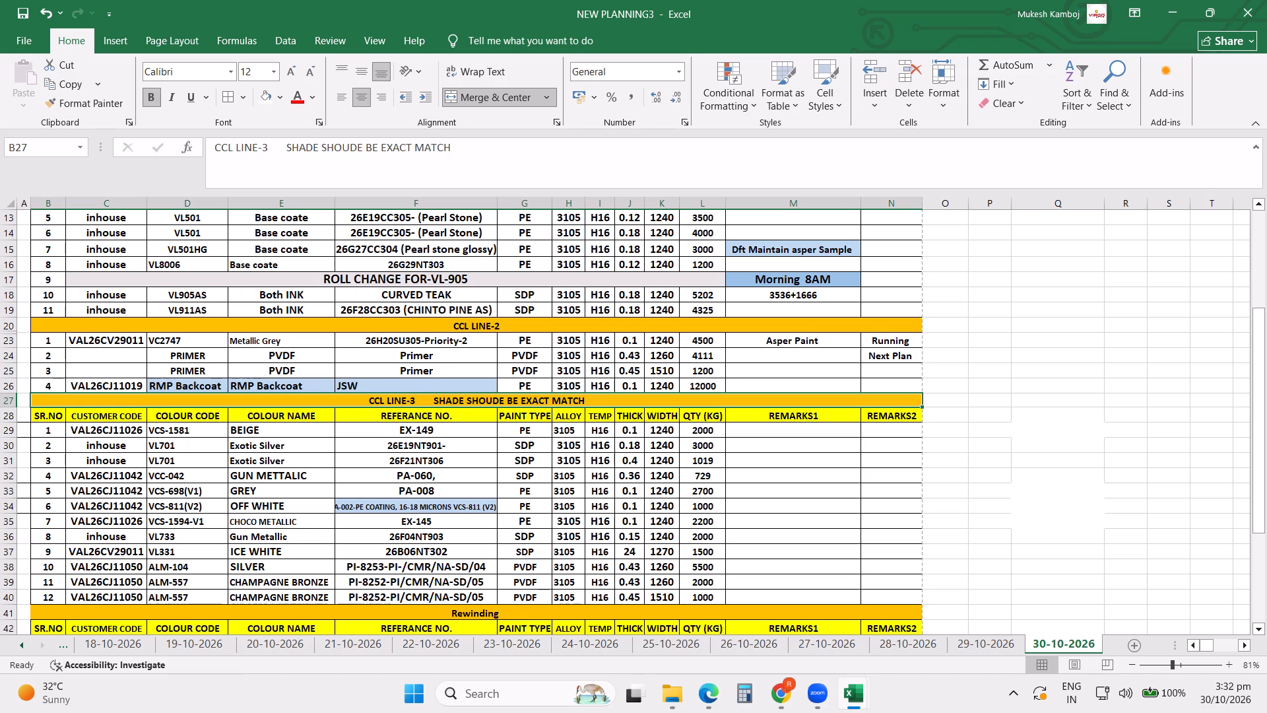
# Fill the CCL LINE-2 serial numbers from 1 down to 4 through the RMP Backcoat row.
pyautogui.click(48, 336)
pyautogui.moveTo(67, 345); pyautogui.dragTo(69, 387)
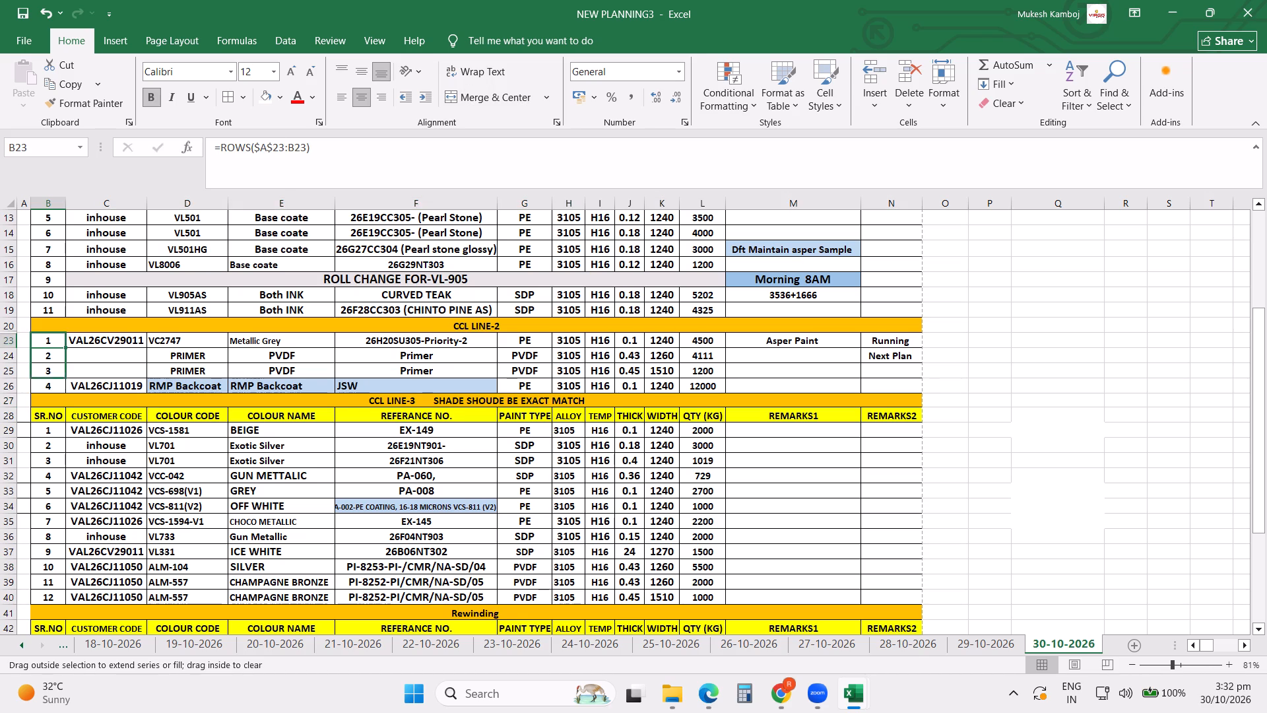
pyautogui.moveTo(69, 387); pyautogui.dragTo(69, 391)
pyautogui.click(572, 484)
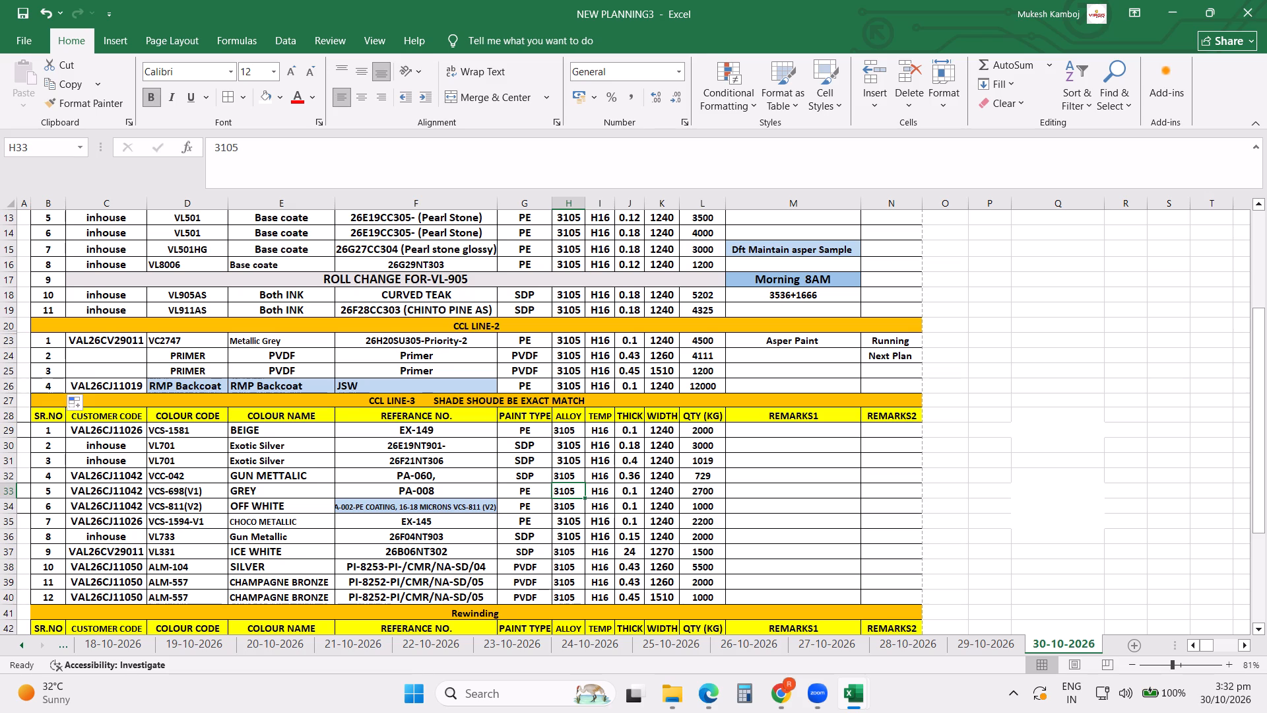
# Copy the Morning 8AM remark from the roll change row into REMARKS1 of the SILVER ALM-104 row in CCL LINE-3.
pyautogui.click(775, 279)
pyautogui.hotkey('ctrl', 'c')
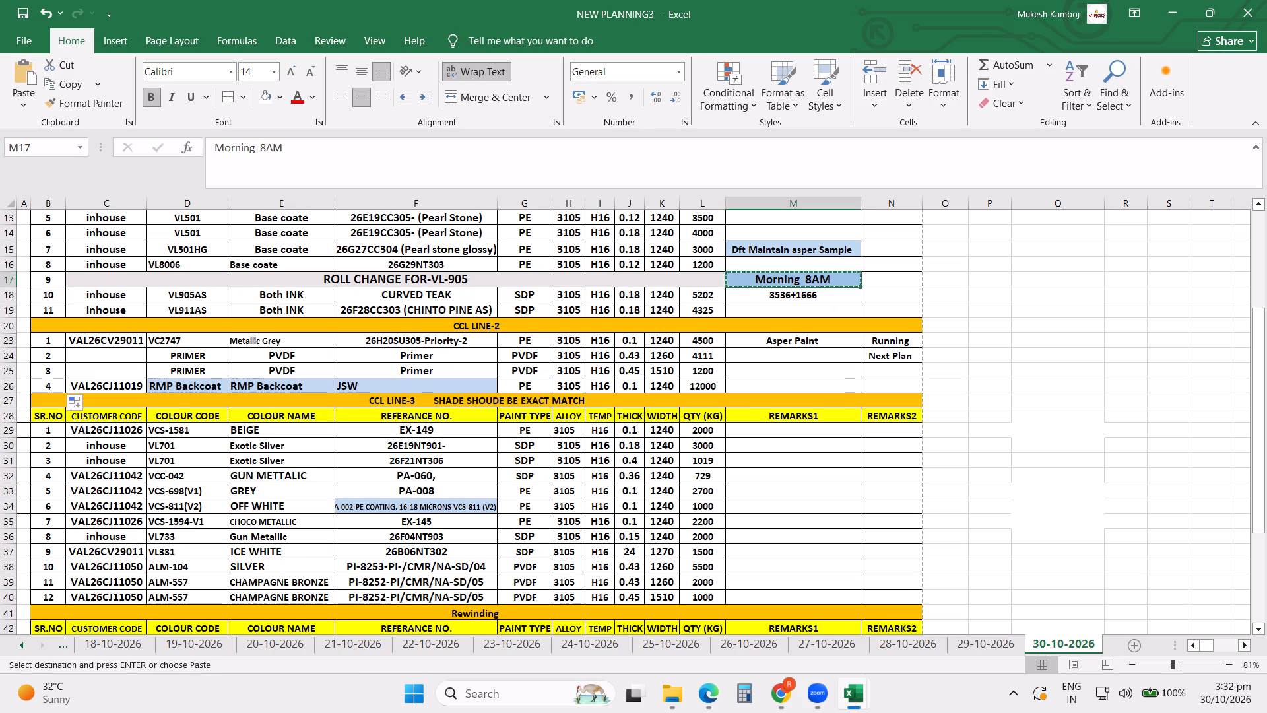
pyautogui.click(750, 568)
pyautogui.hotkey('ctrl', 'v')
pyautogui.scroll(-2, 778, 471)
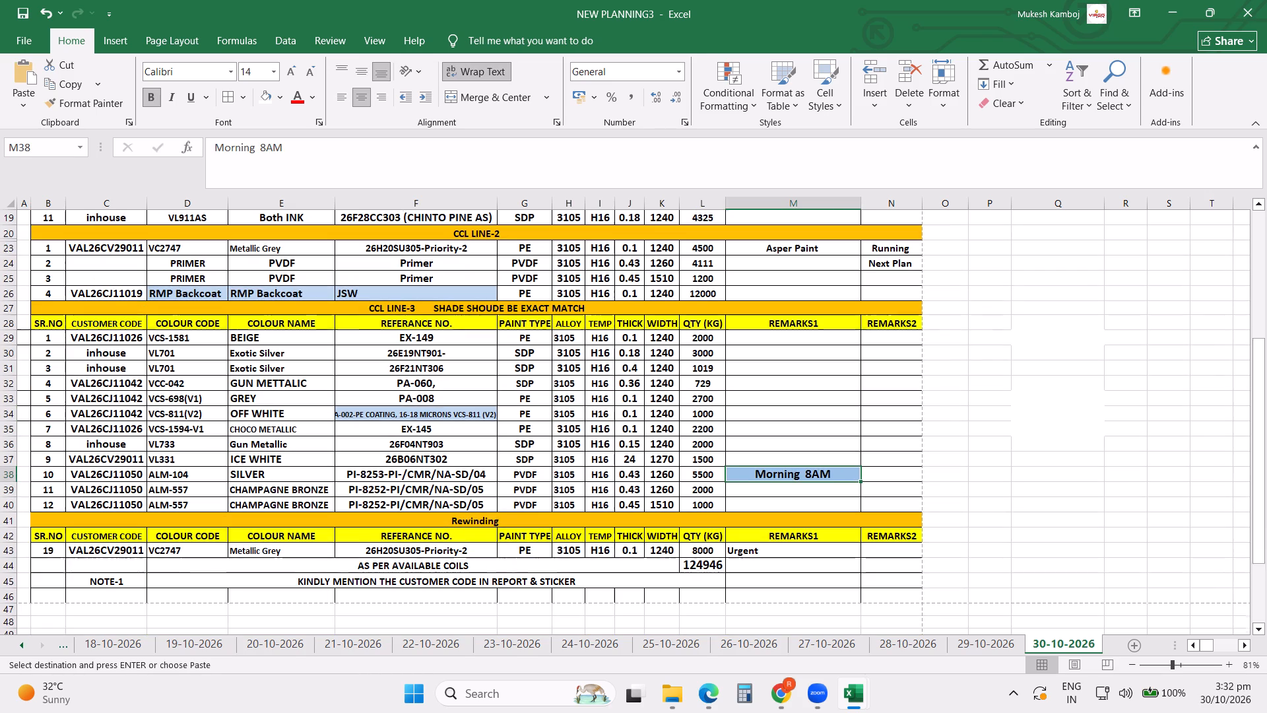
pyautogui.click(882, 483)
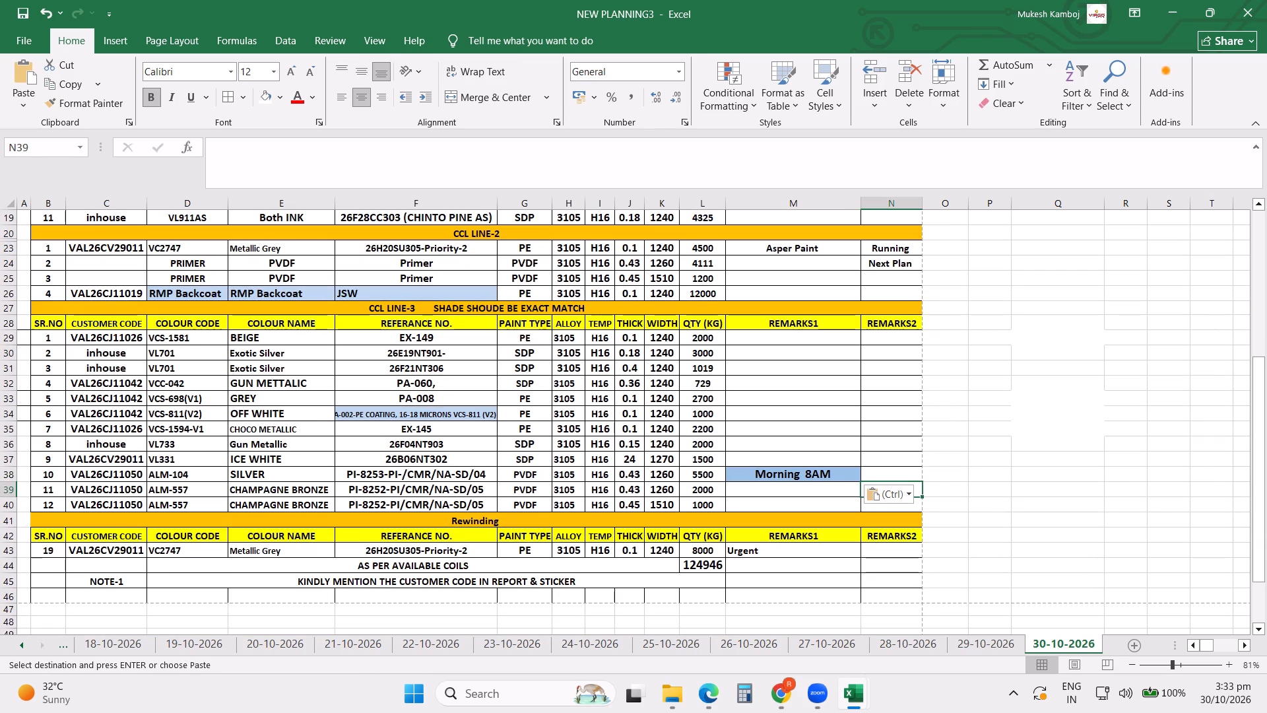
pyautogui.click(791, 406)
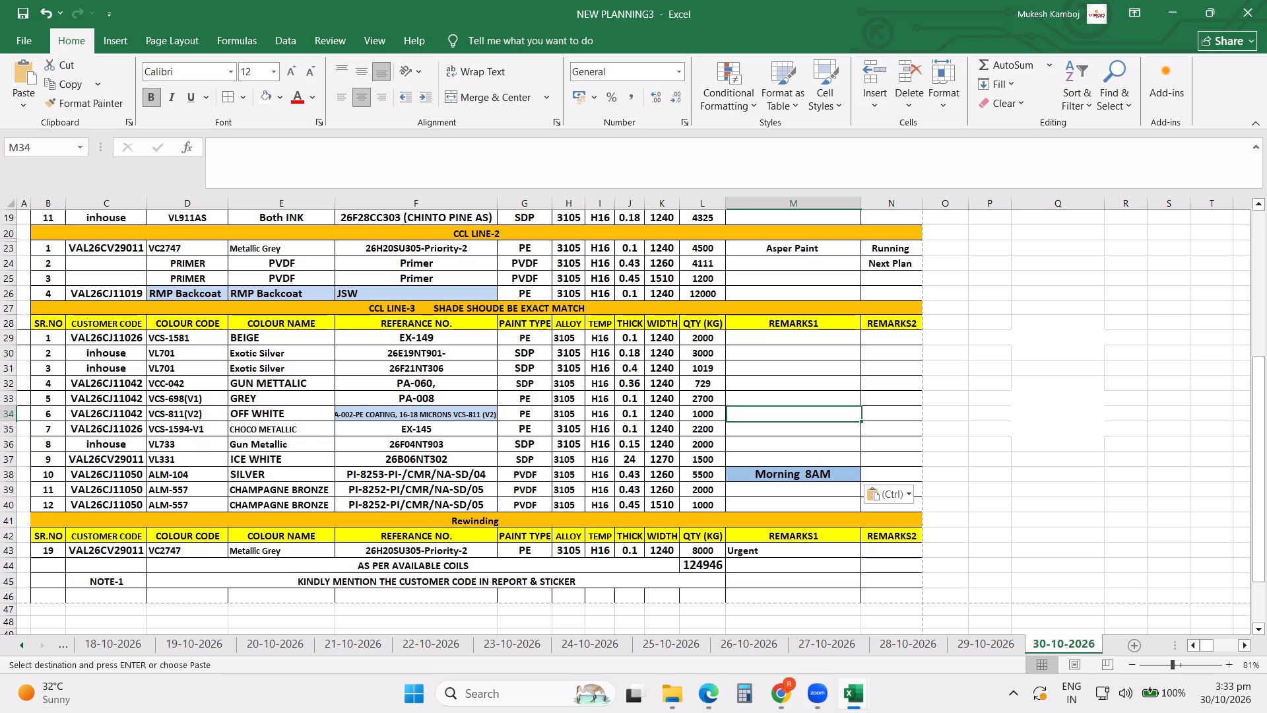
# Edit the AS PER AVAILABLE COILS total formula so its third SUM range covers the CCL LINE-3 quantities, L29:L40.
pyautogui.click(48, 332)
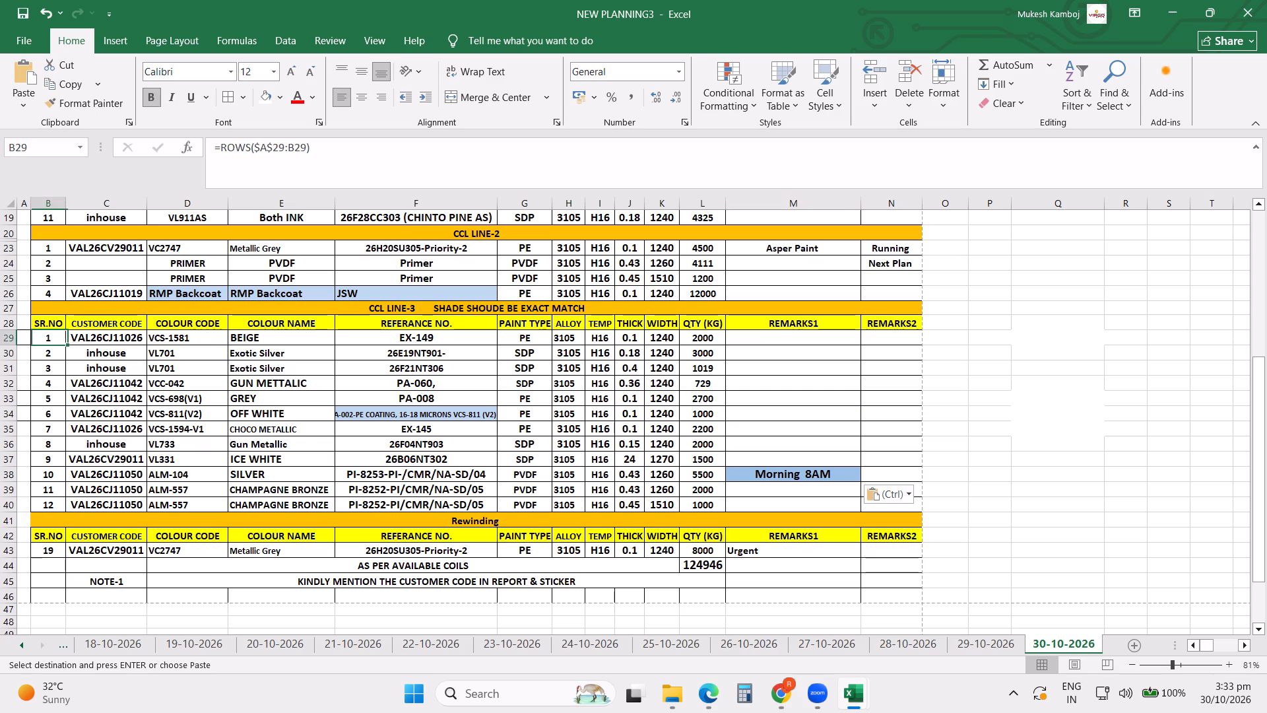
pyautogui.scroll(-1, 680, 381)
pyautogui.scroll(3, 888, 391)
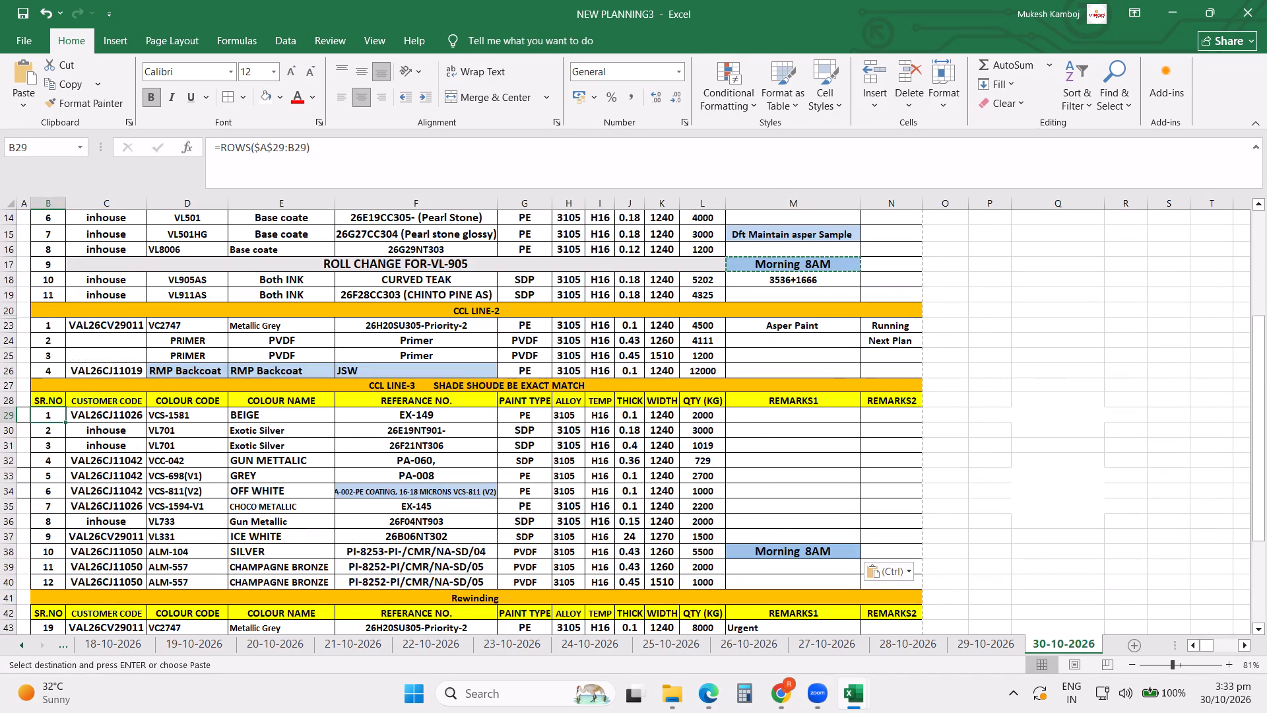
pyautogui.scroll(-2, 888, 391)
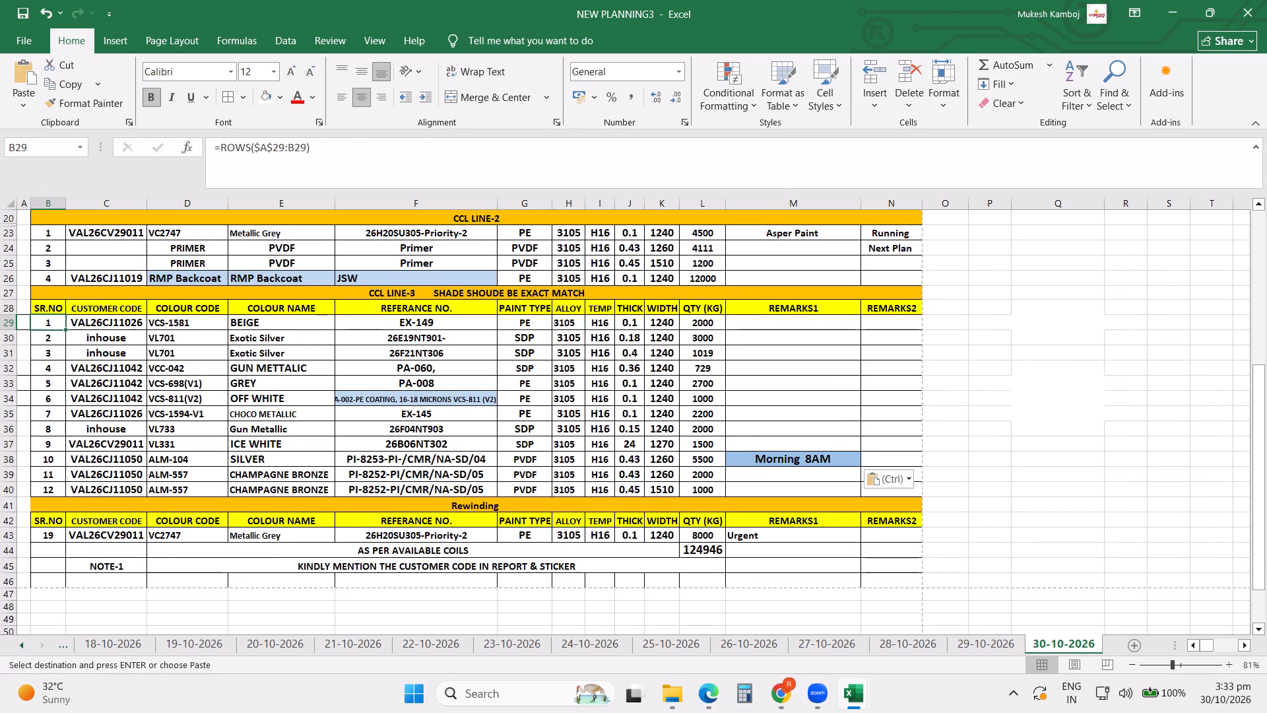
pyautogui.doubleClick(698, 549)
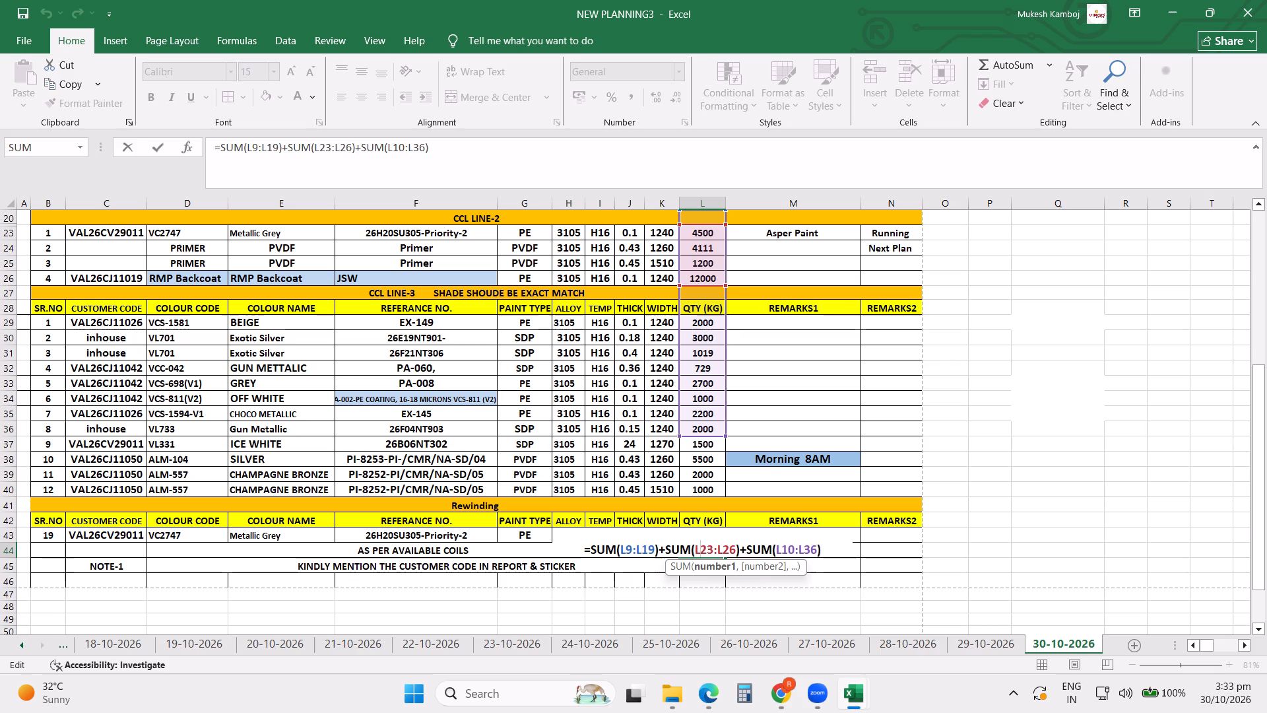
pyautogui.scroll(4, 846, 419)
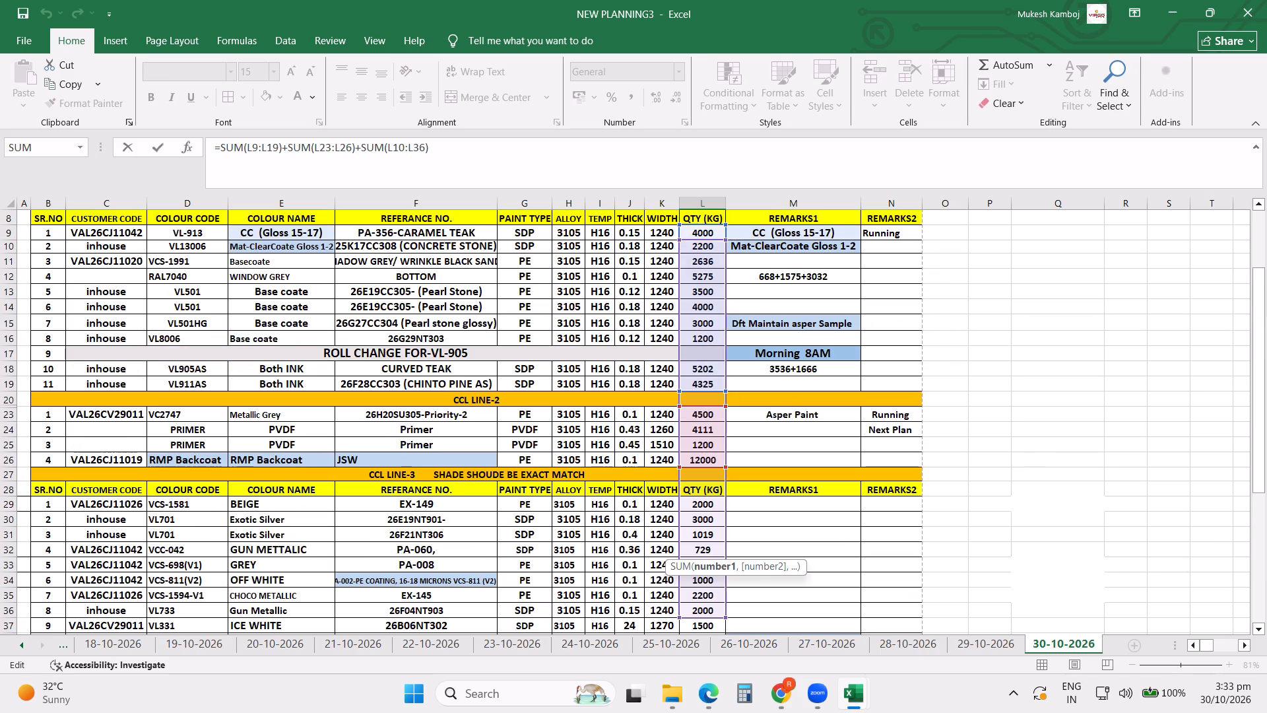
pyautogui.scroll(-3, 876, 479)
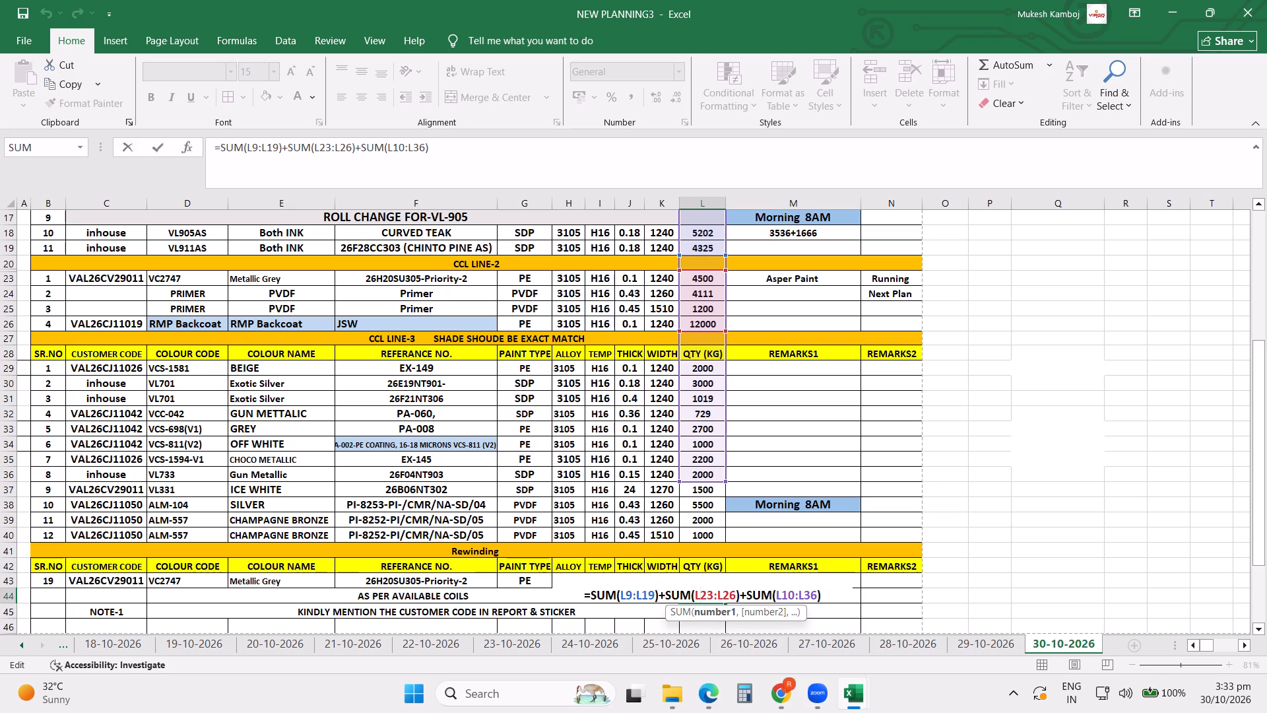
pyautogui.scroll(6, 542, 572)
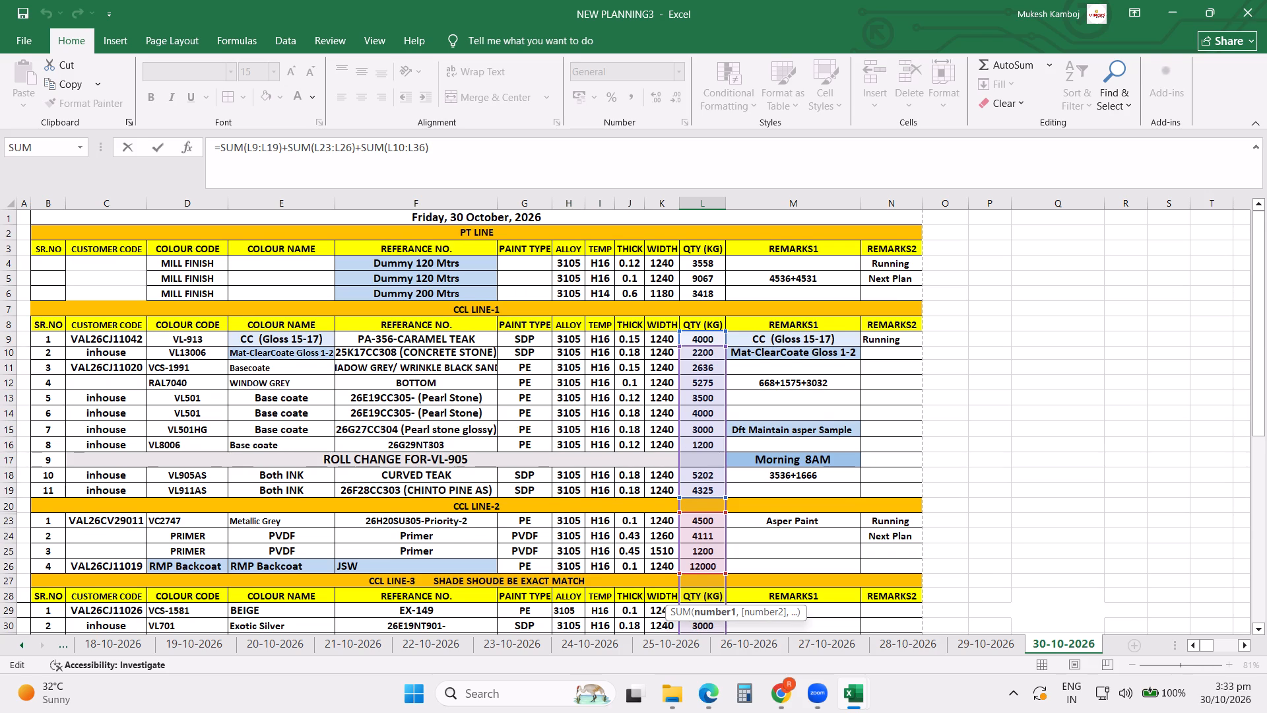
pyautogui.scroll(-6, 523, 566)
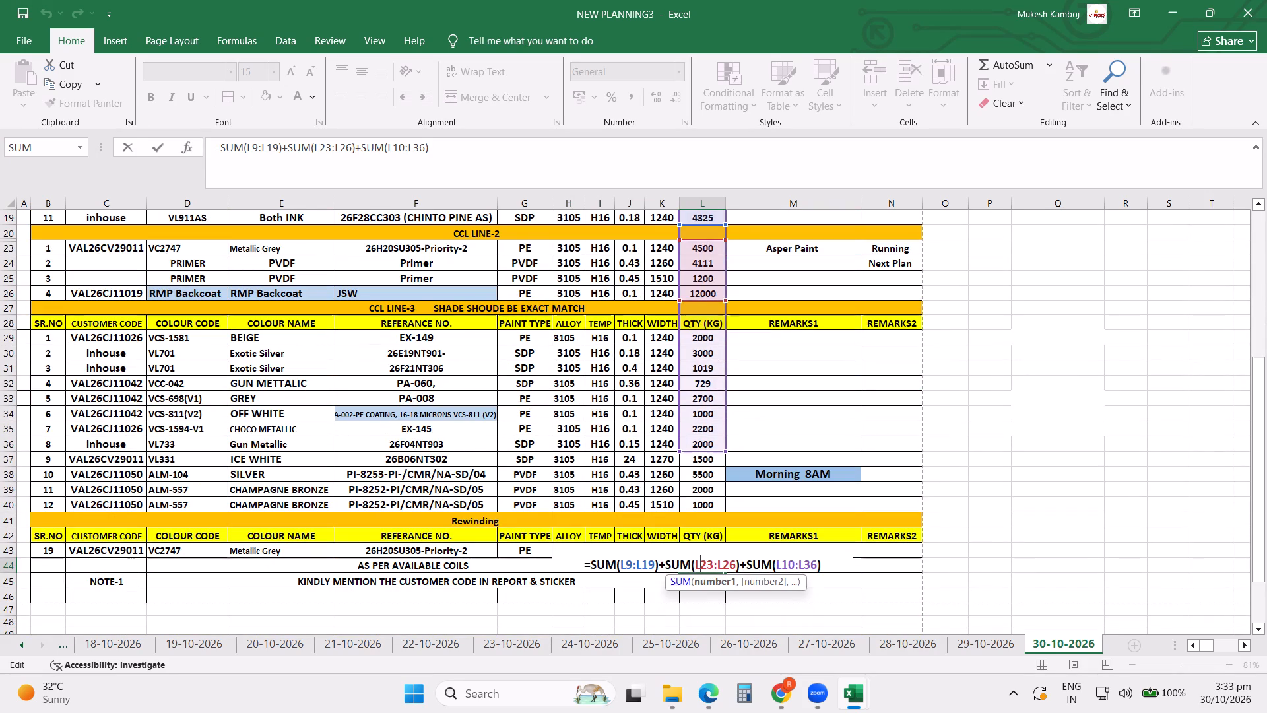
pyautogui.scroll(1, 779, 535)
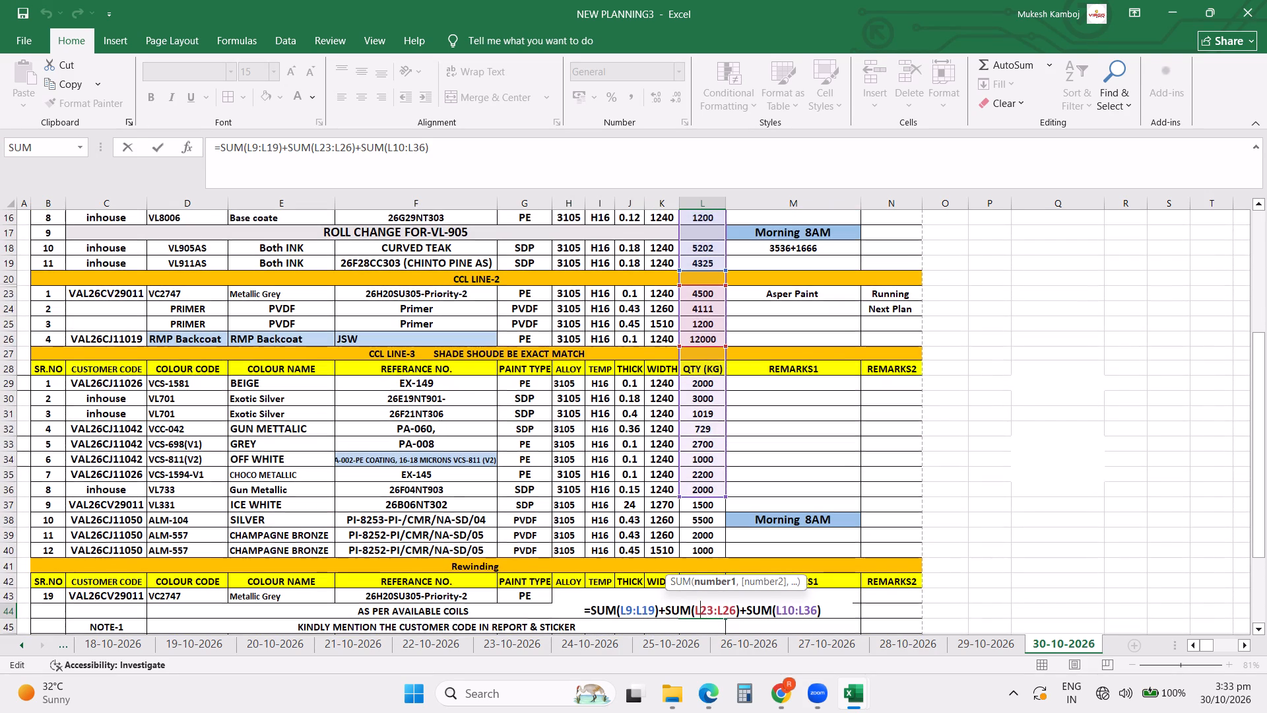
pyautogui.scroll(-1, 779, 535)
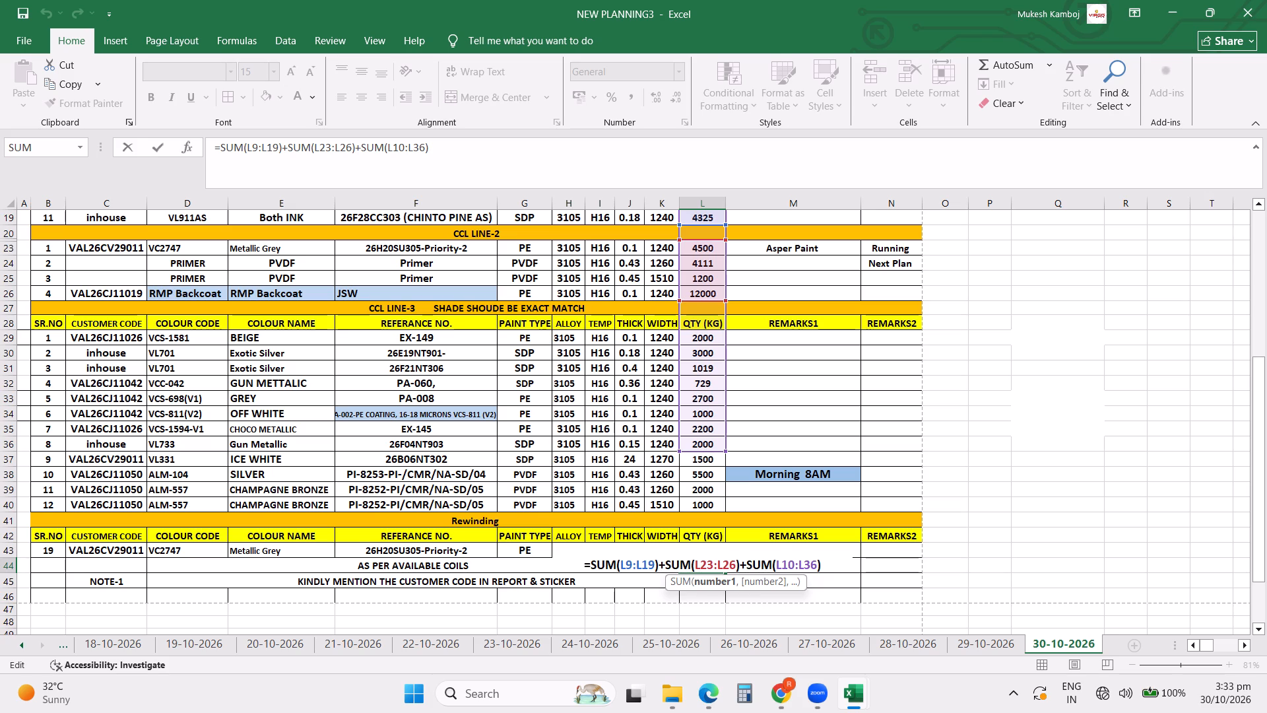
pyautogui.click(793, 561)
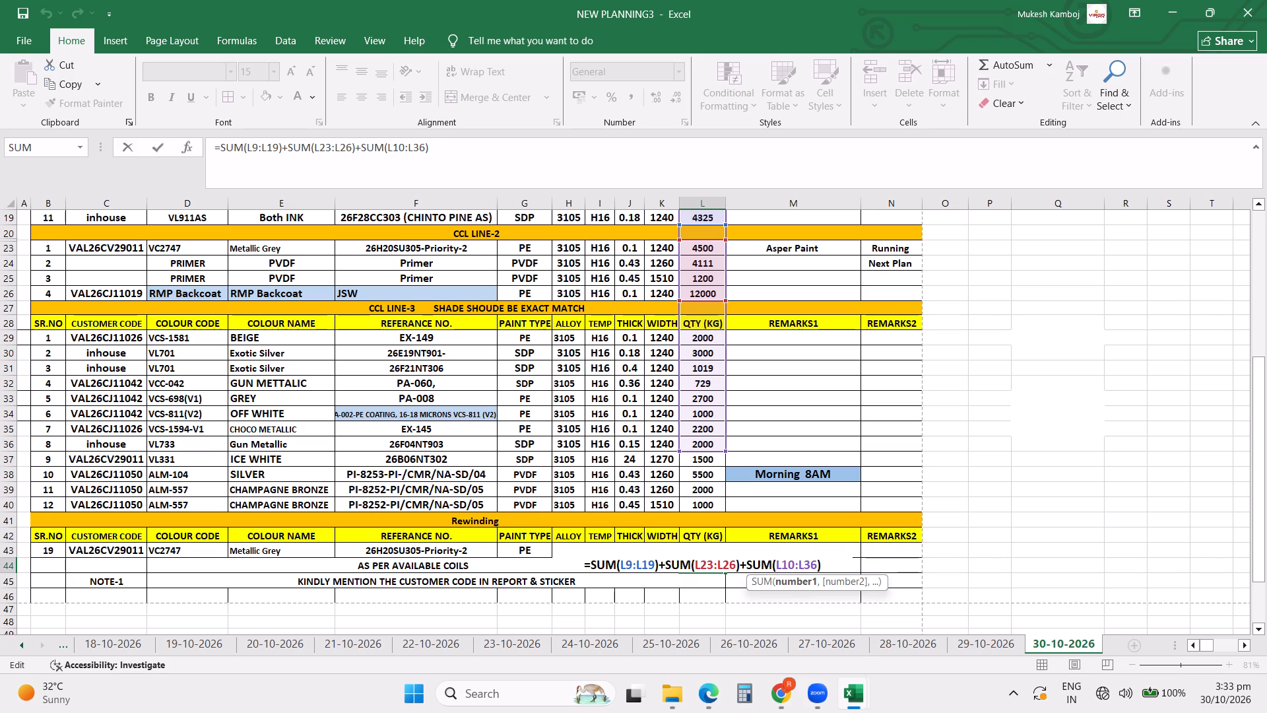
pyautogui.press('BackSpace')
pyautogui.press('BackSpace')
pyautogui.write('29')
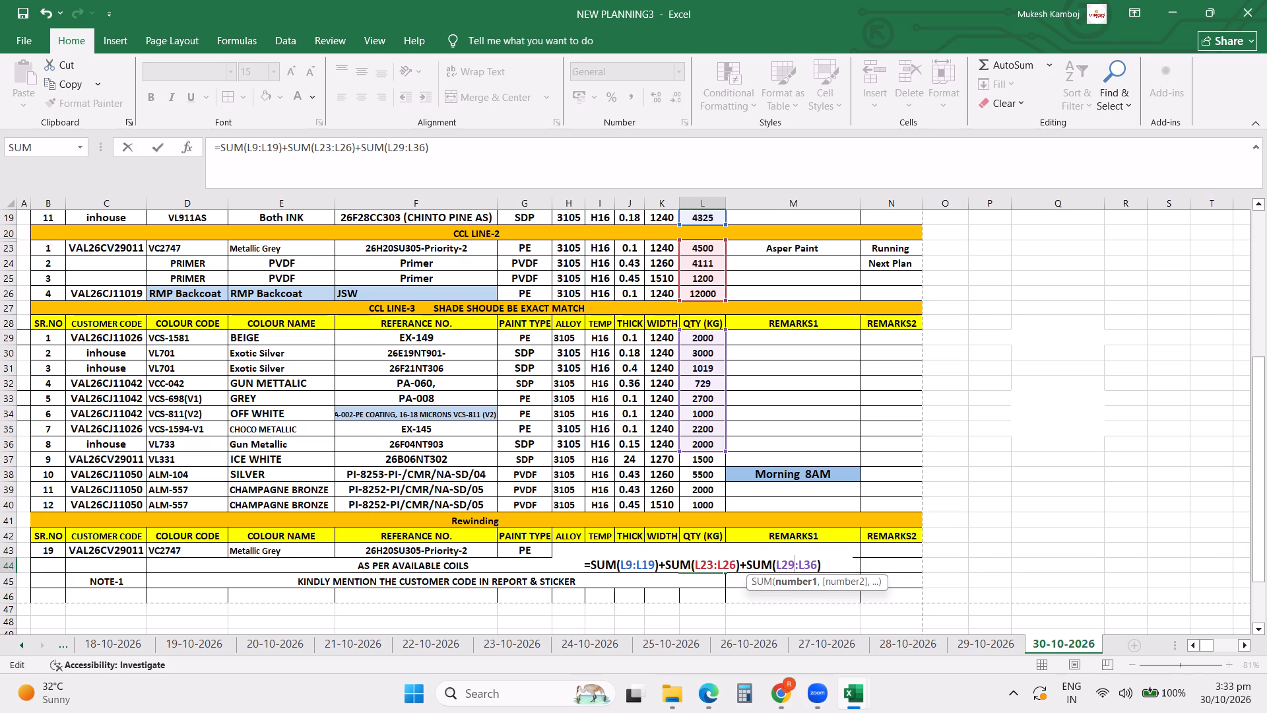
pyautogui.moveTo(727, 451); pyautogui.dragTo(721, 477)
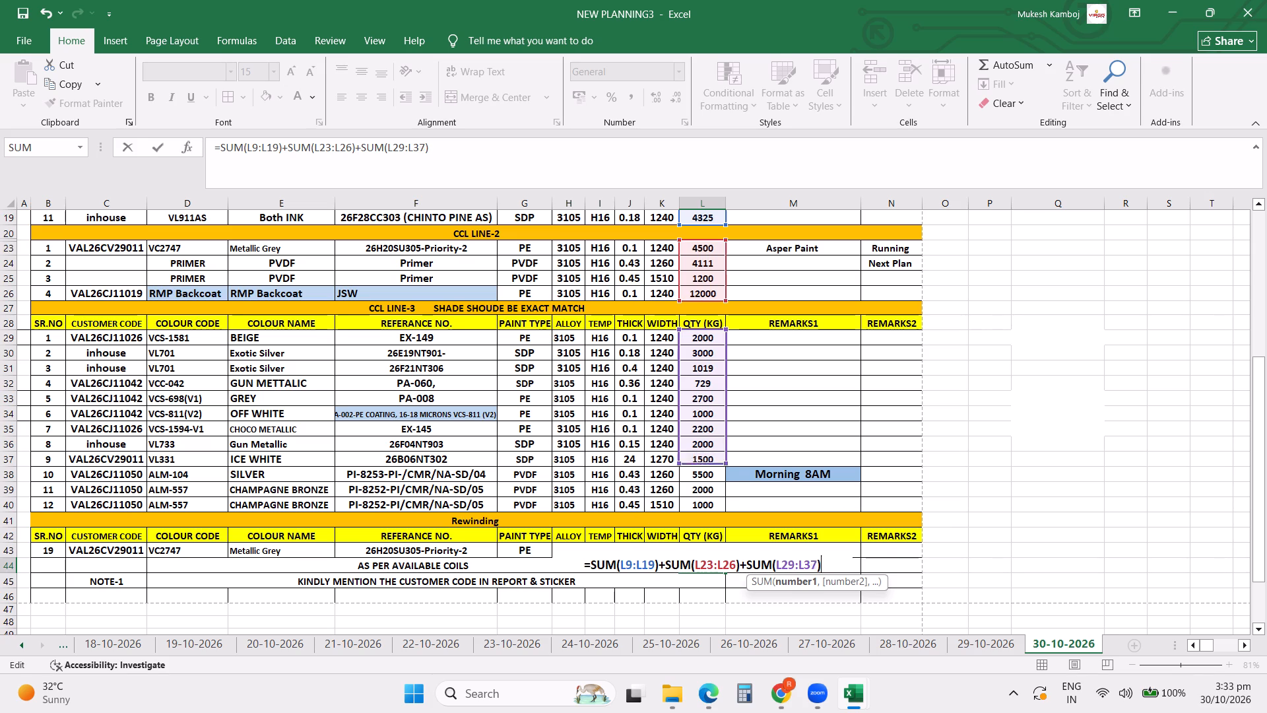
pyautogui.moveTo(721, 477); pyautogui.dragTo(718, 507)
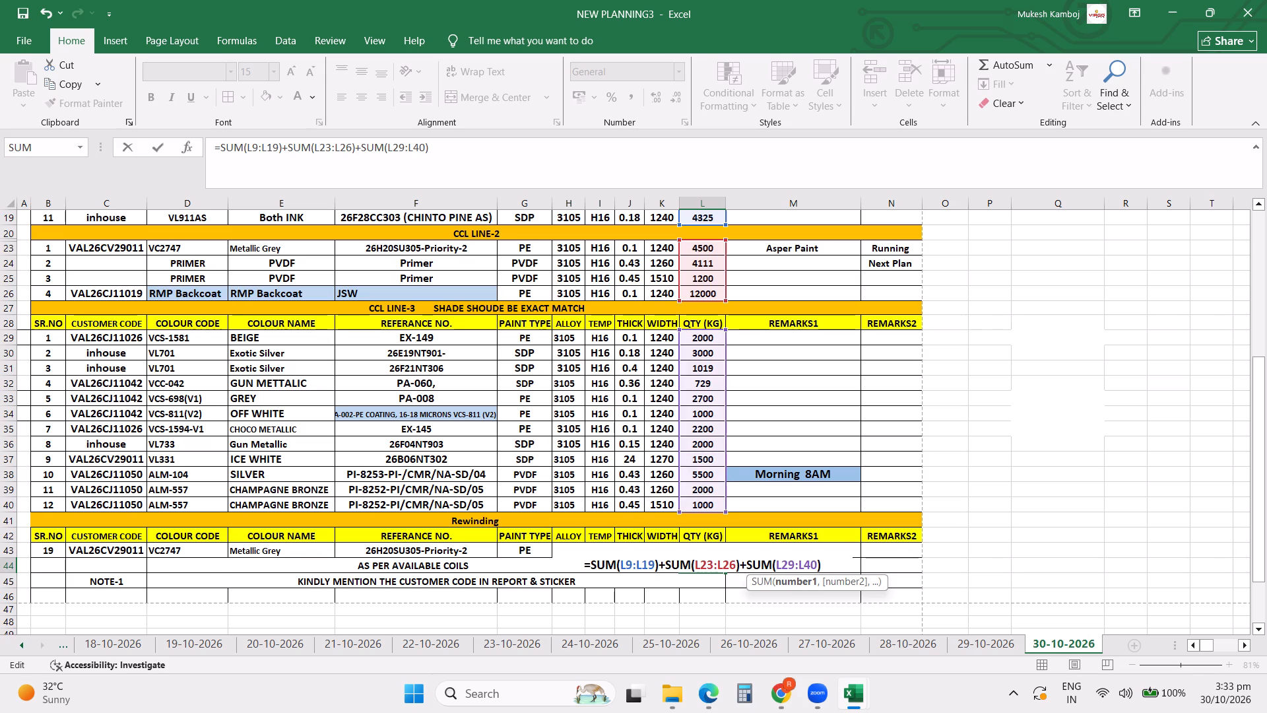
pyautogui.press('Return')
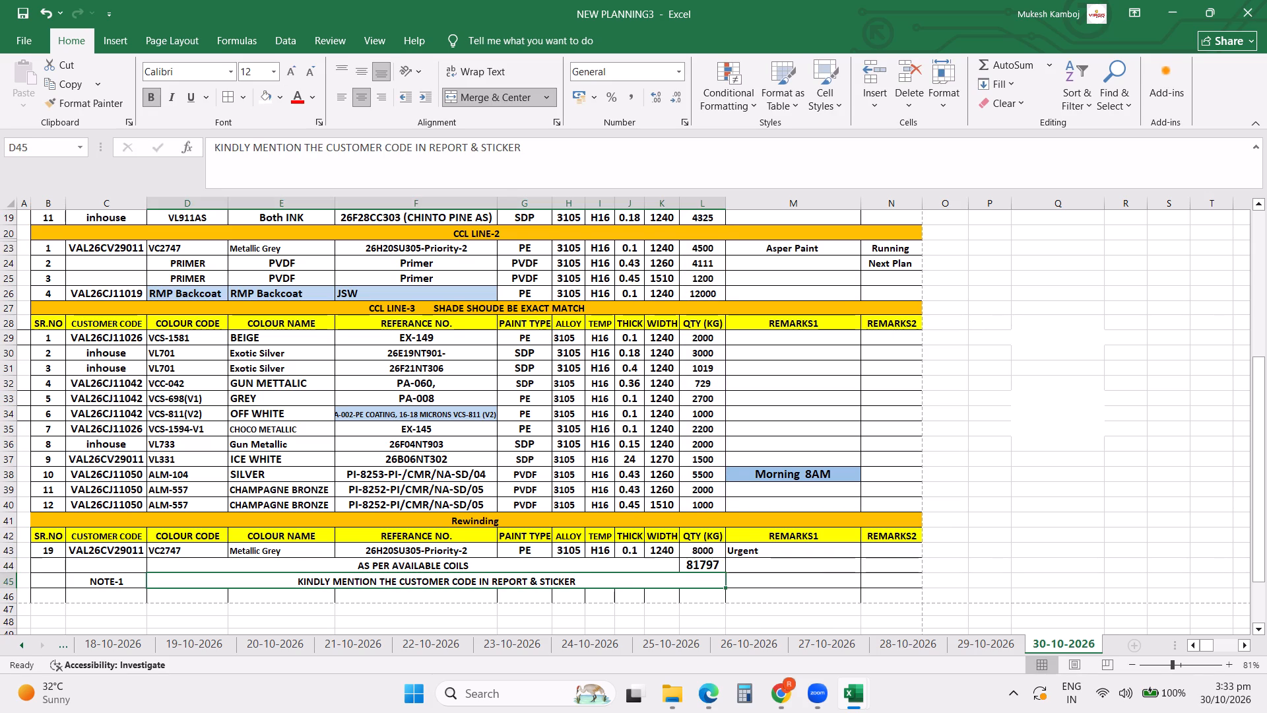
# Inspect the cell ranges summed by the AS PER AVAILABLE COILS total formula.
pyautogui.doubleClick(706, 563)
pyautogui.scroll(6, 936, 459)
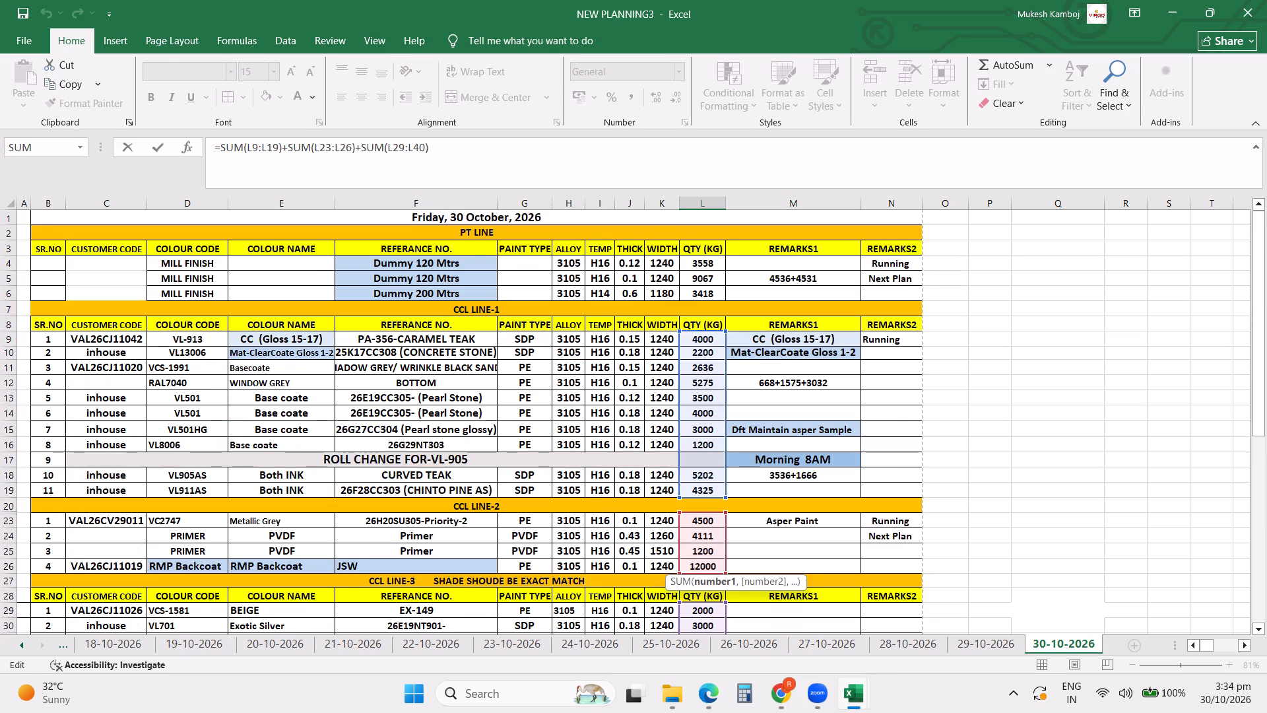
pyautogui.press('Return')
pyautogui.click(853, 425)
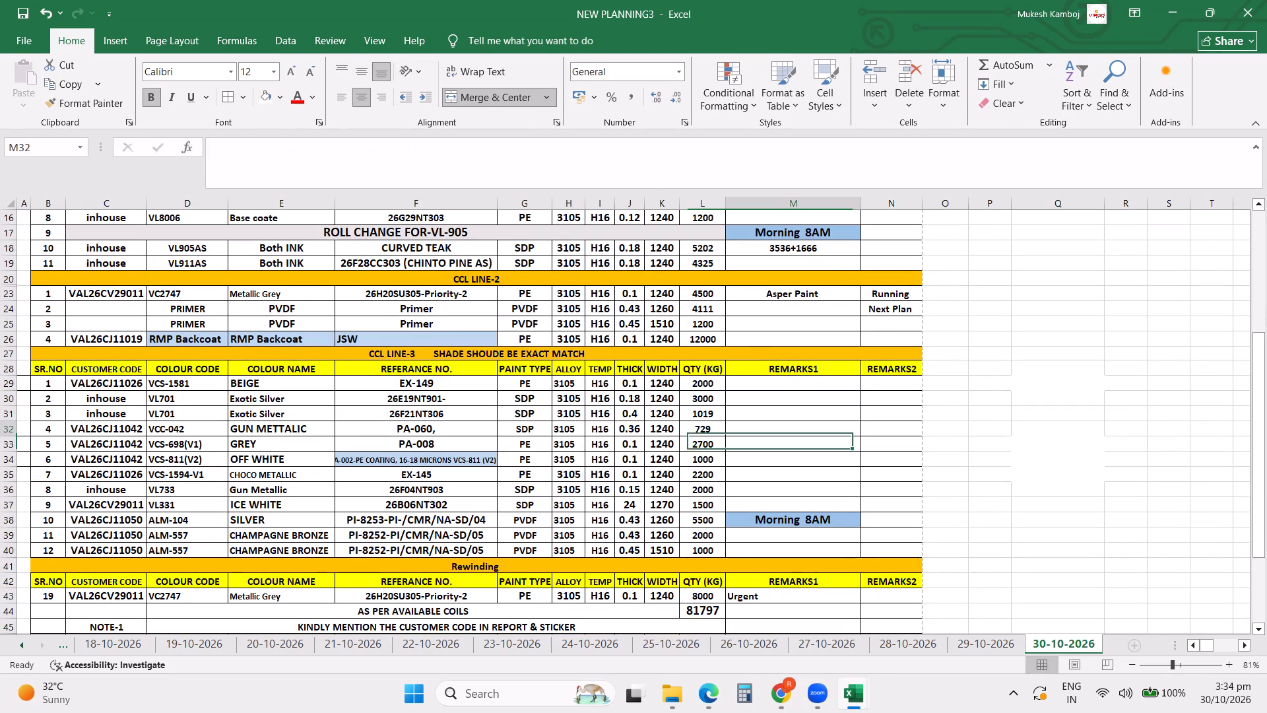
# Change the REFERANCE NO. of the first PVDF primer row in CCL LINE-2 to Primer (Spectrum).
pyautogui.click(699, 309)
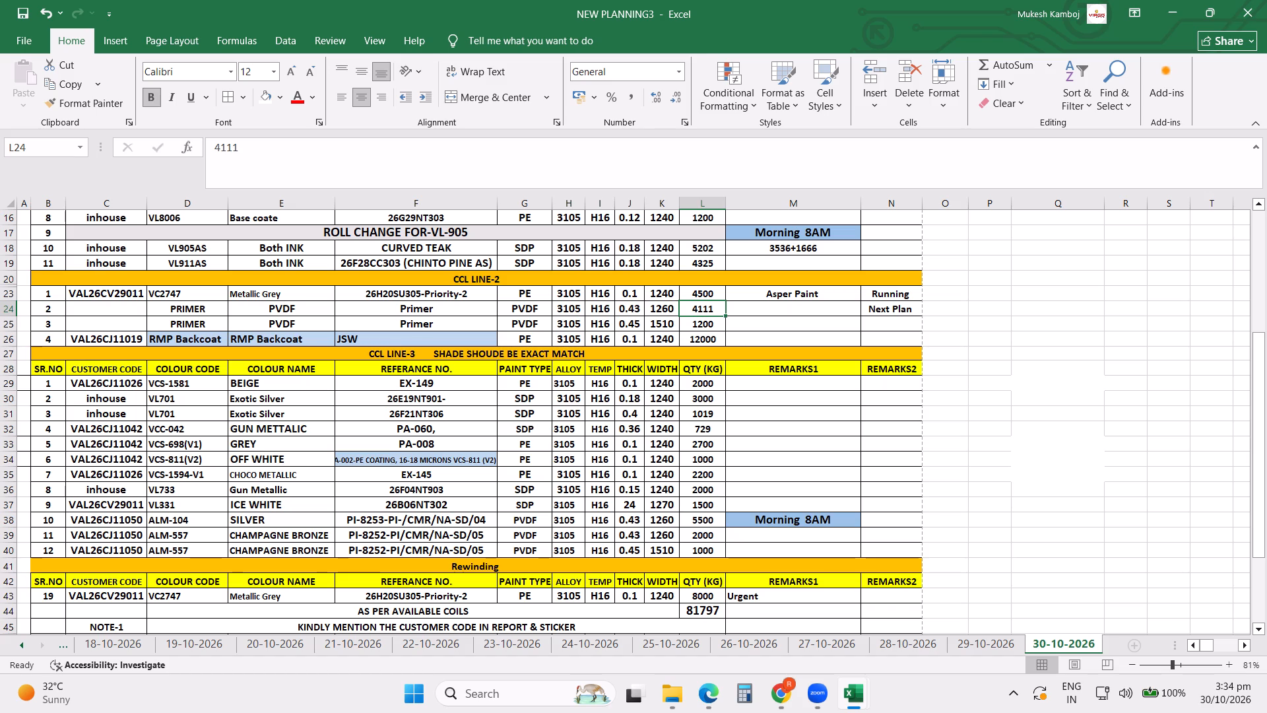
pyautogui.click(426, 310)
pyautogui.click(325, 148)
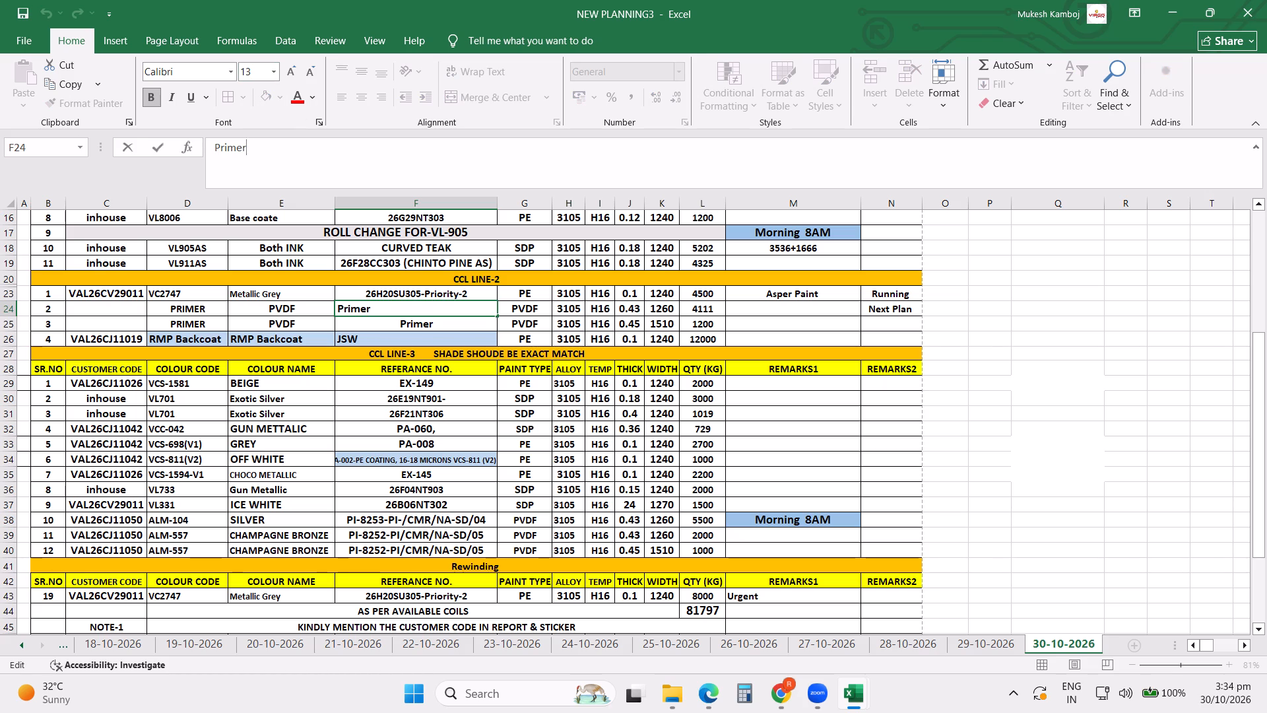
pyautogui.press('space')
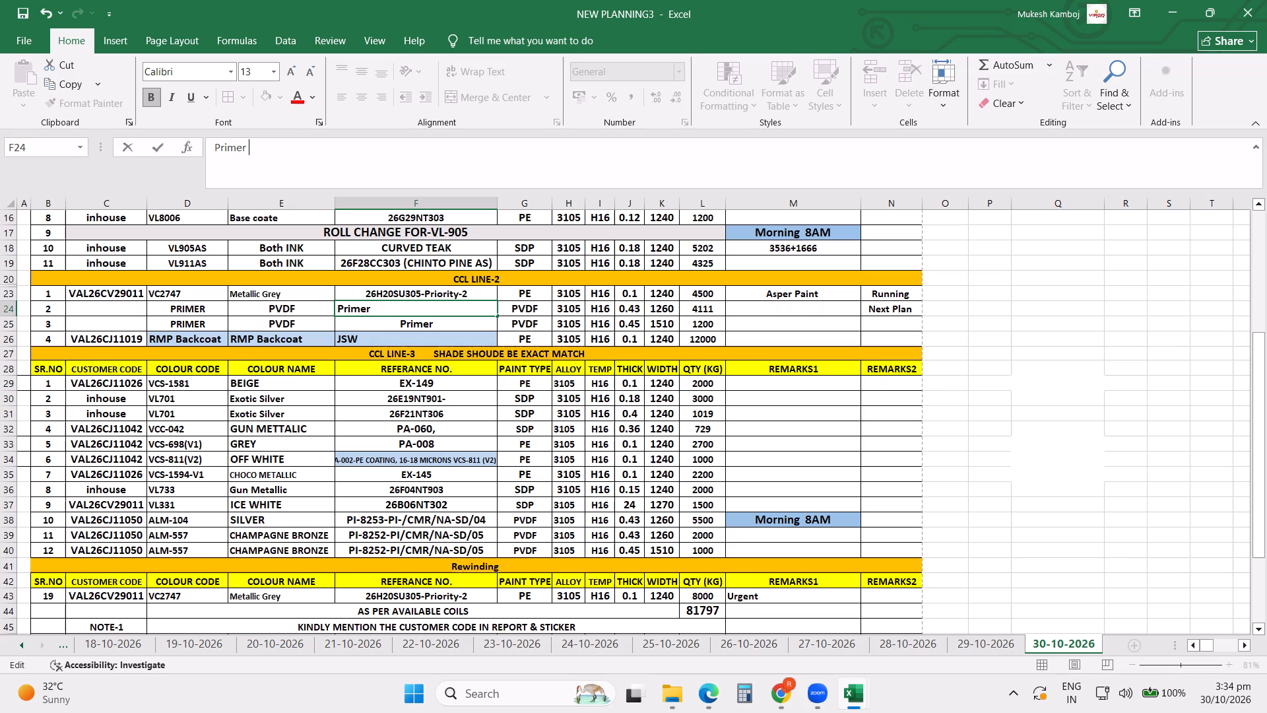
pyautogui.write('Spe')
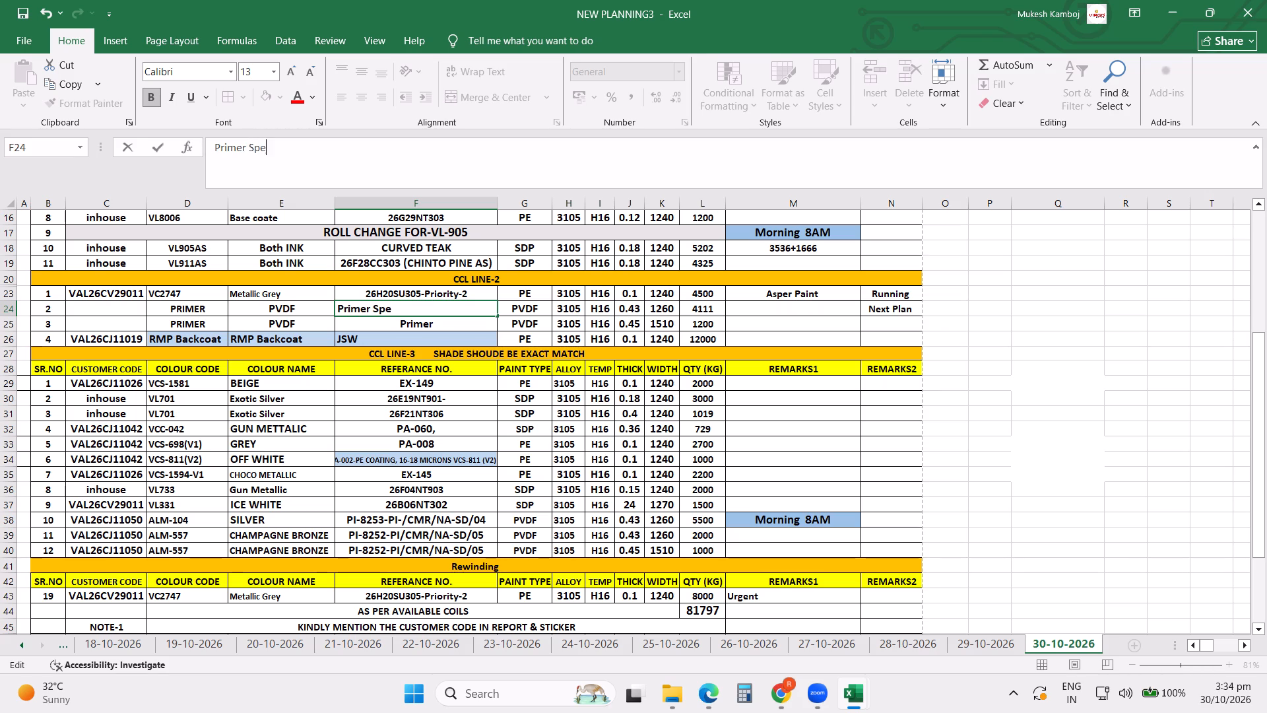
pyautogui.write('ctrum')
pyautogui.click(247, 147)
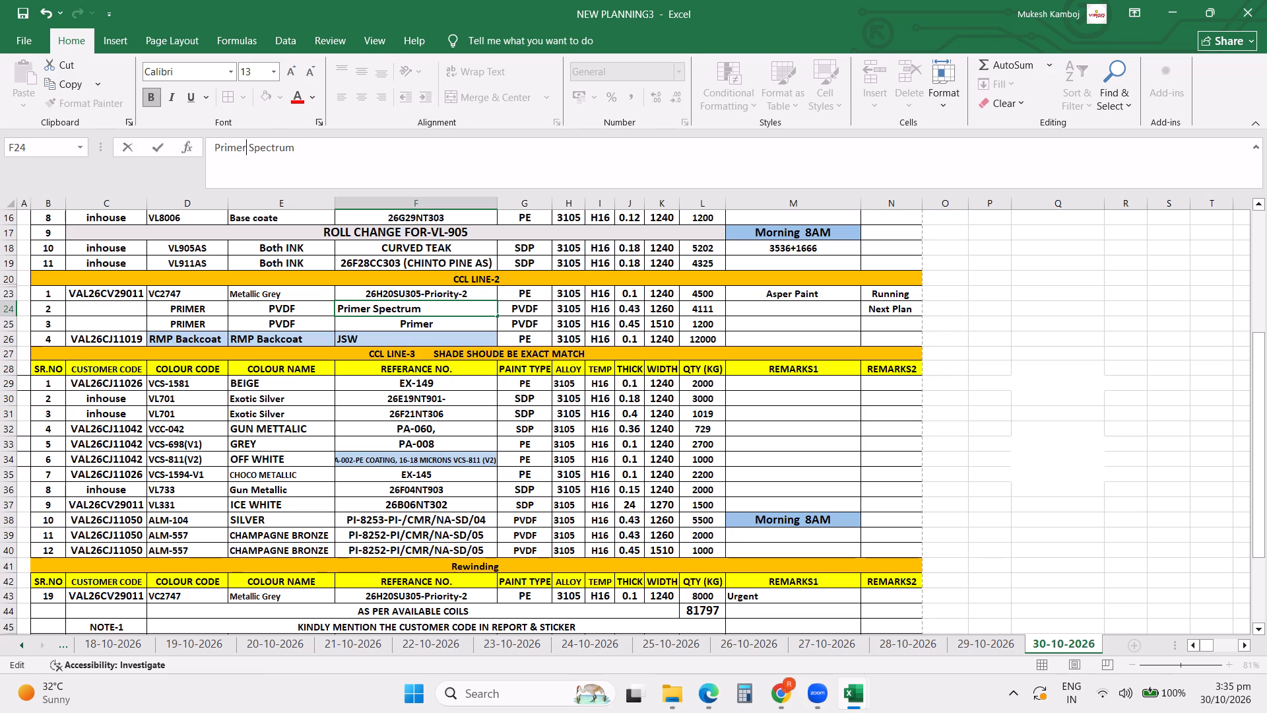
pyautogui.press('Right')
pyautogui.hotkey('shift', '(')
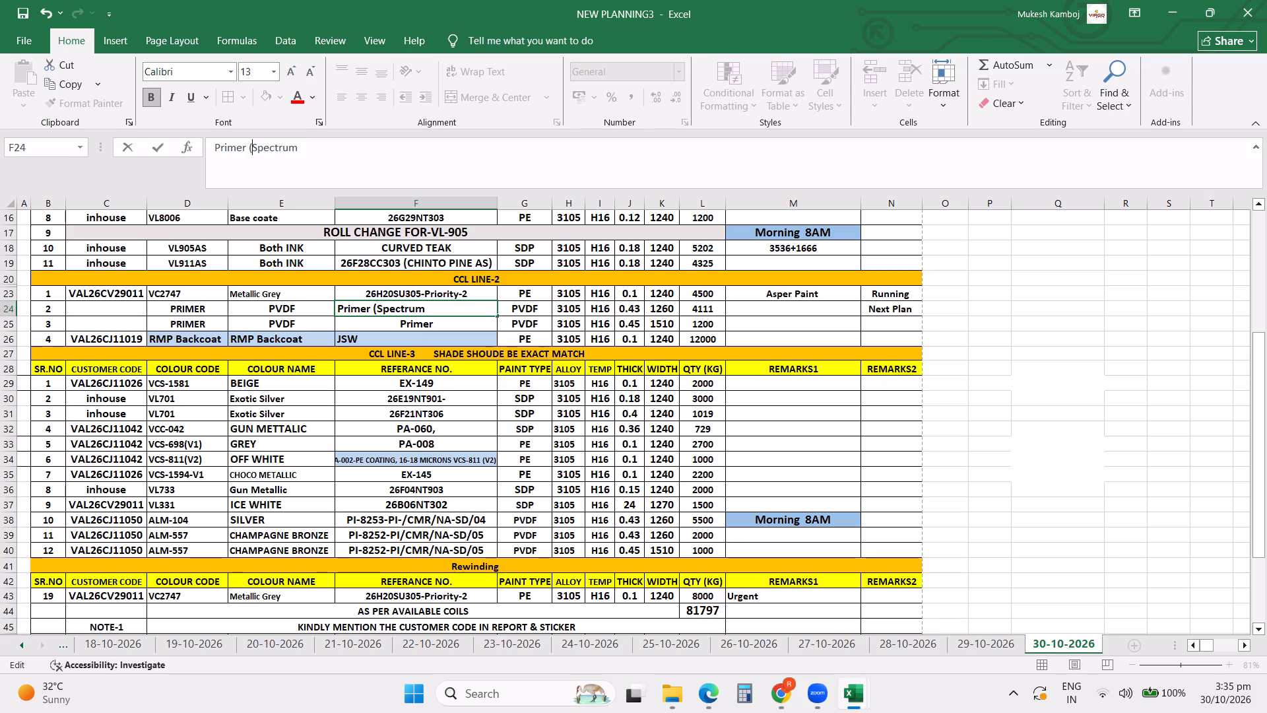
pyautogui.press('Right')
pyautogui.press('Right')
pyautogui.press('Right')
pyautogui.press('Right')
pyautogui.press('Right')
pyautogui.press('Right')
pyautogui.press('Right')
pyautogui.press('Right')
pyautogui.press('Right')
pyautogui.hotkey('shift', ')')
pyautogui.press('Return')
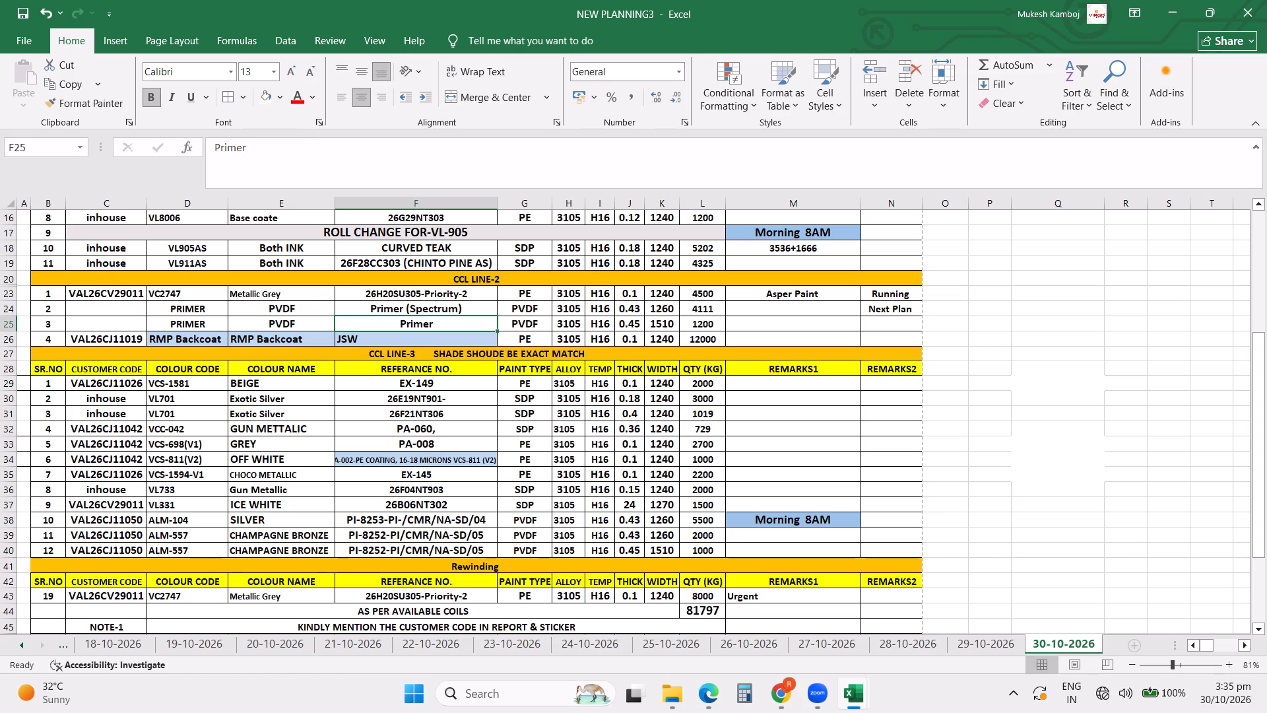
# Copy the Primer (Spectrum) reference into the second PVDF primer row of CCL LINE-2.
pyautogui.press('Up')
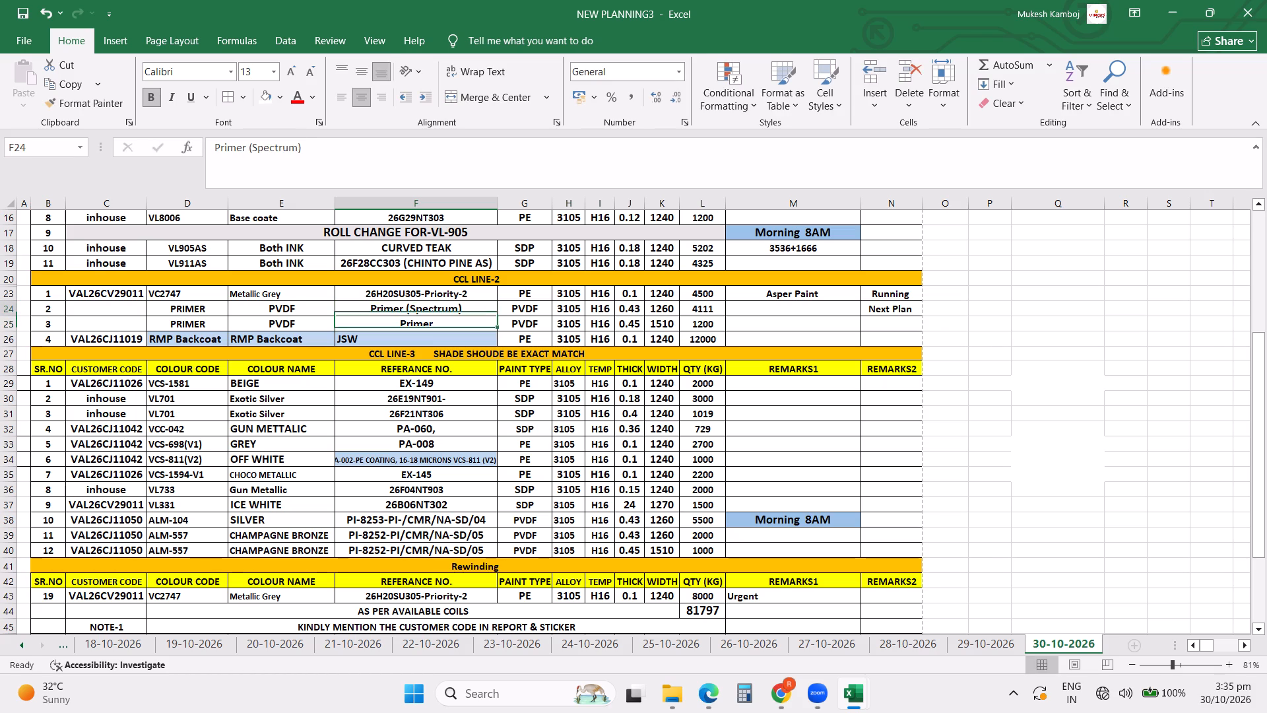
pyautogui.hotkey('ctrl', 'c')
pyautogui.press('Down')
pyautogui.hotkey('ctrl', 'v')
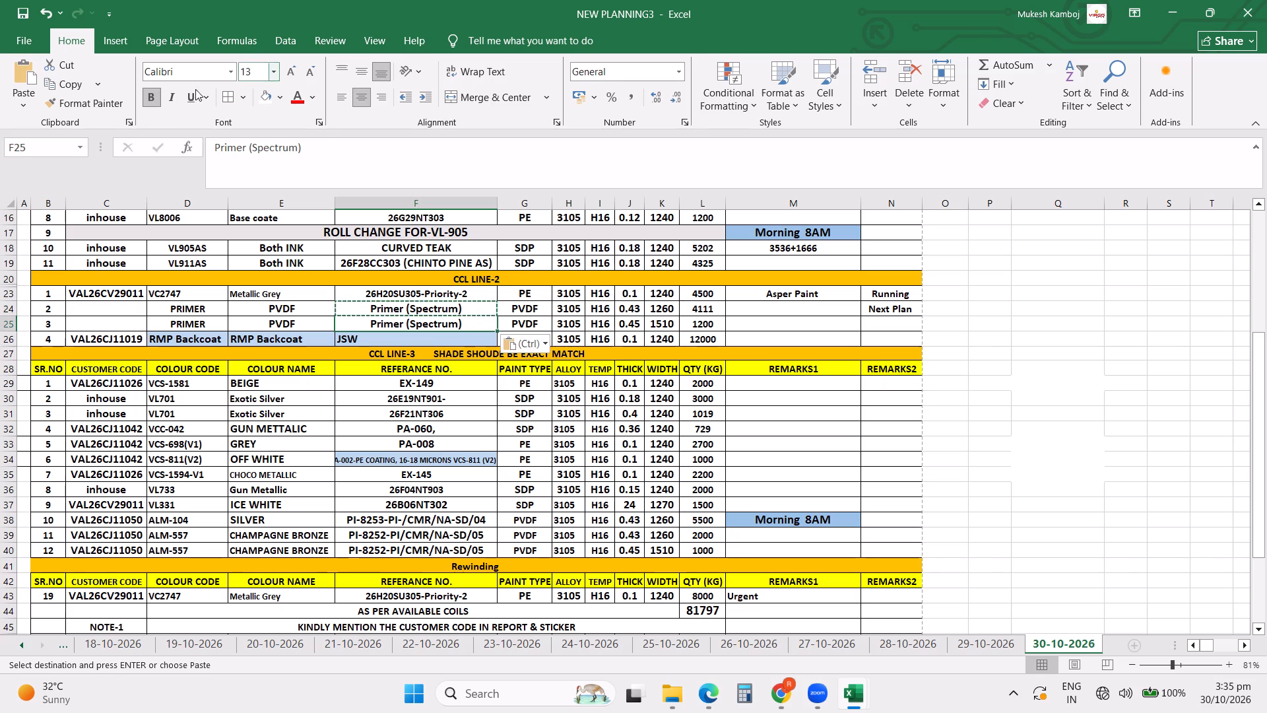
# Change the COLOUR CODE to White PRIMER in both PVDF primer rows of CCL LINE-2, copying it from the first to the second.
pyautogui.click(168, 315)
pyautogui.click(216, 147)
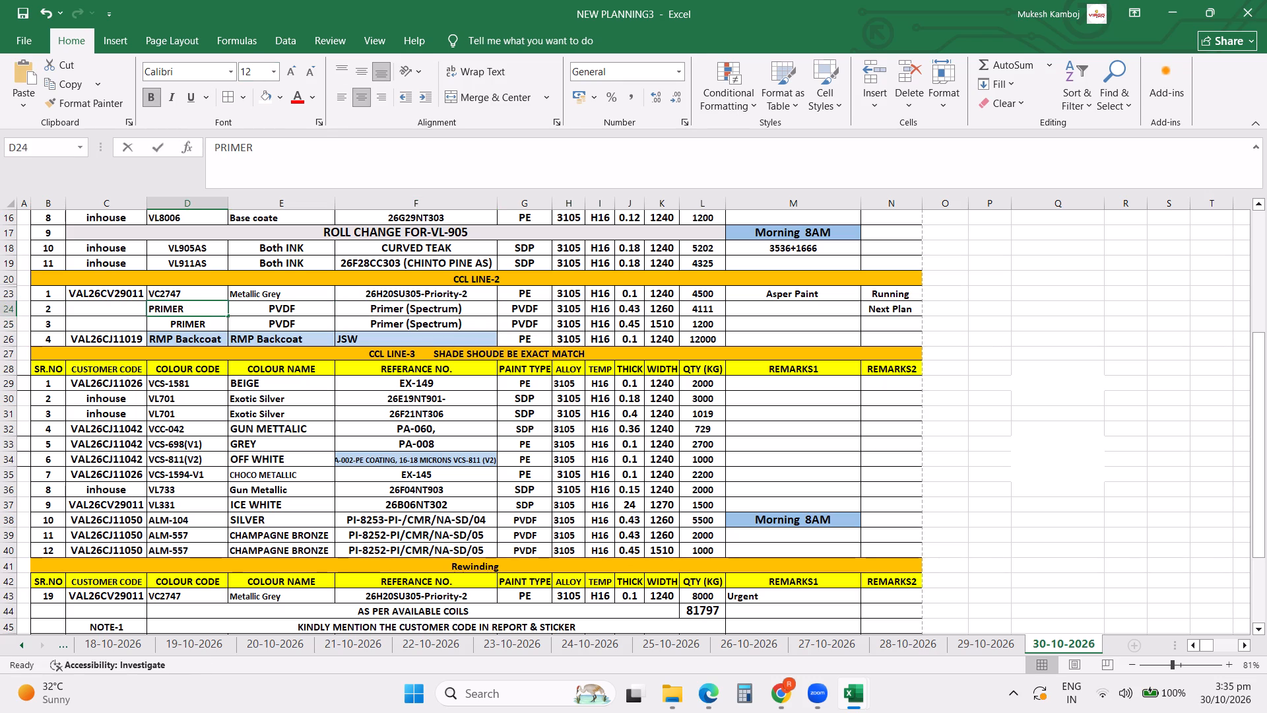
pyautogui.write('White')
pyautogui.press('space')
pyautogui.press('Return')
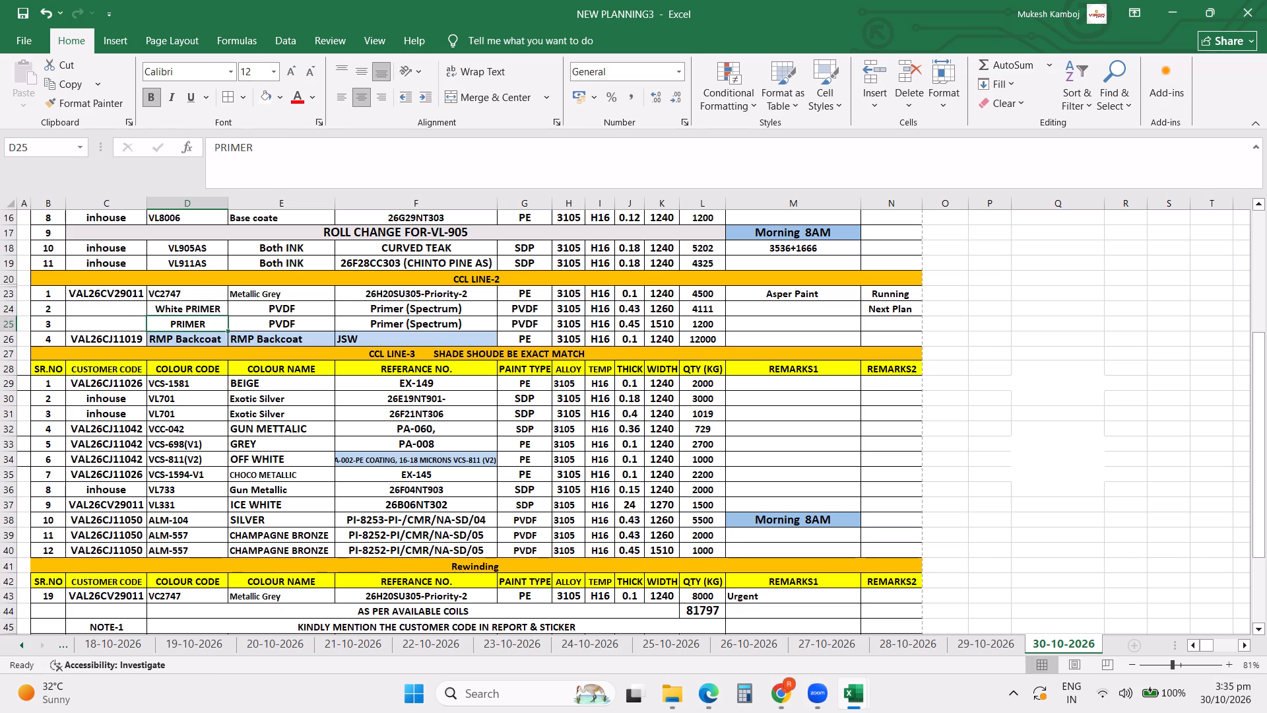
pyautogui.press('Up')
pyautogui.hotkey('ctrl', 'c')
pyautogui.press('Down')
pyautogui.press('Return')
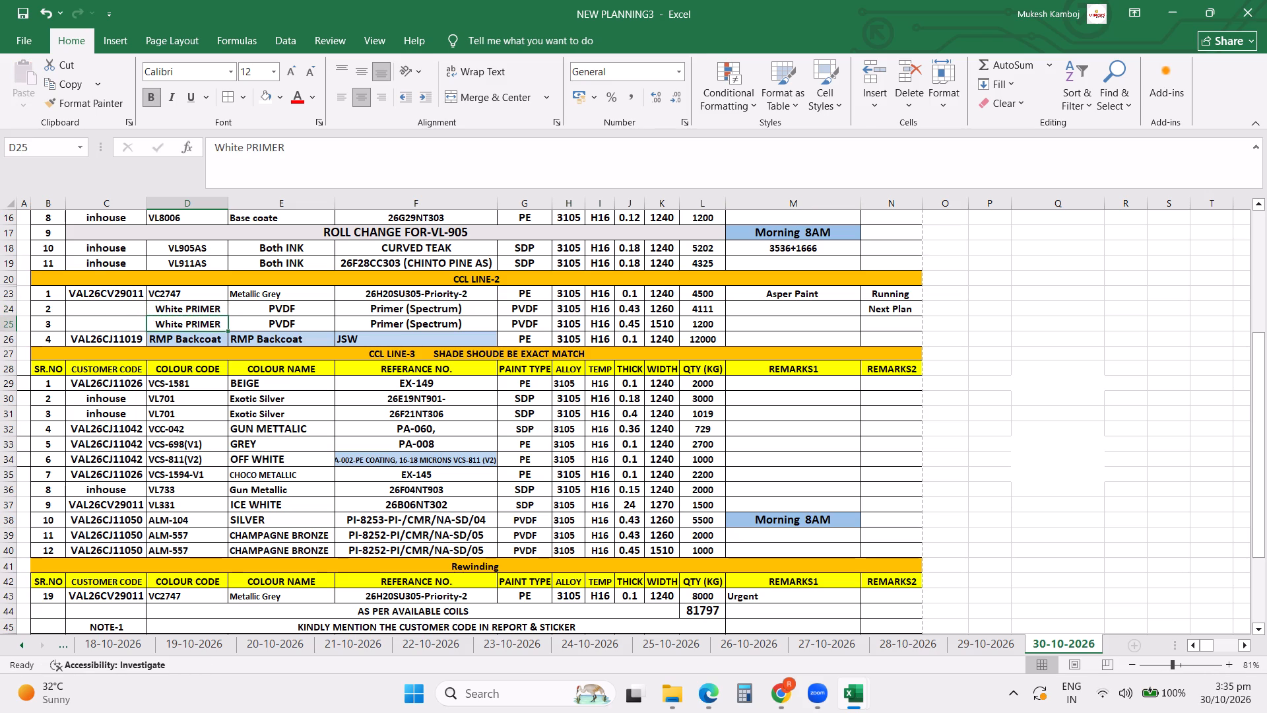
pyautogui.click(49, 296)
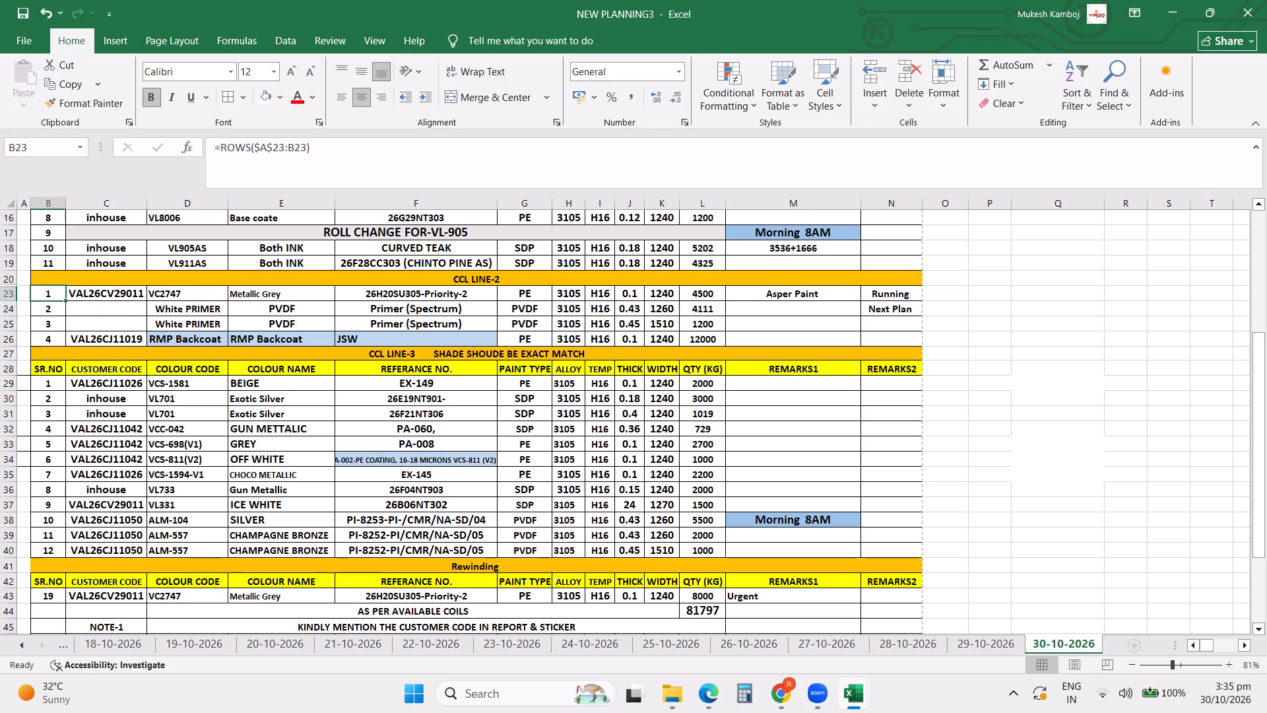
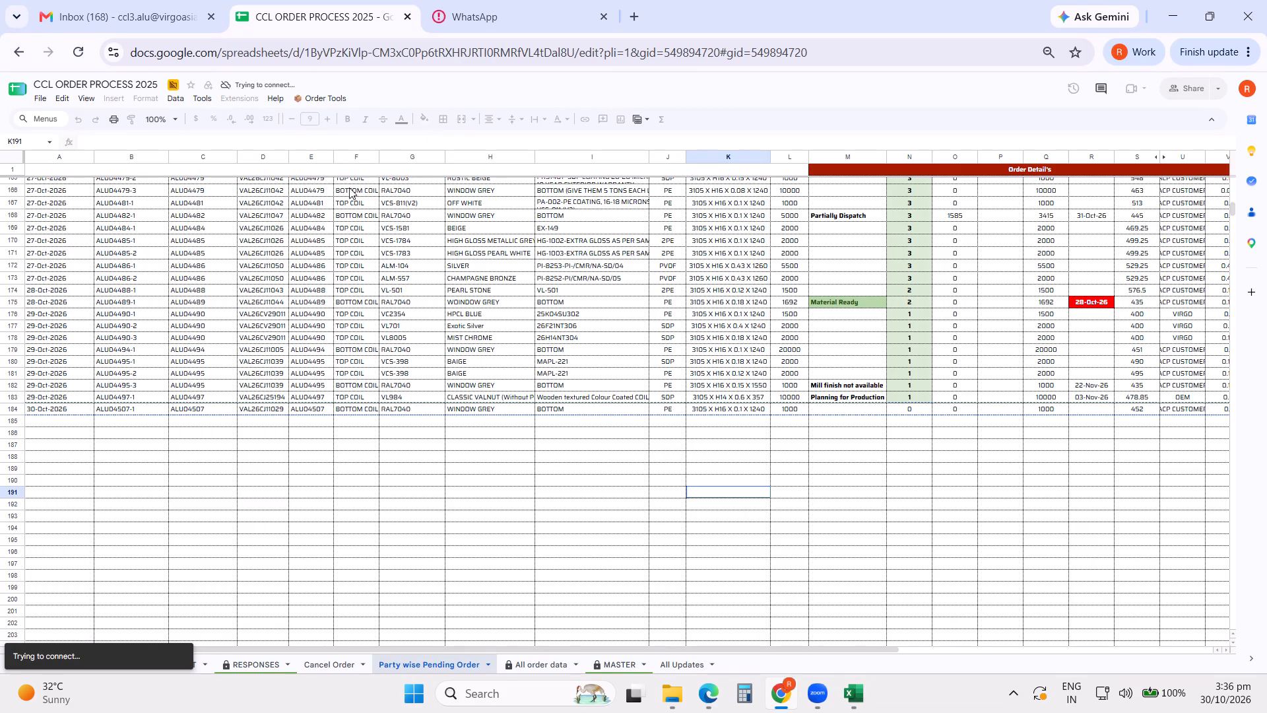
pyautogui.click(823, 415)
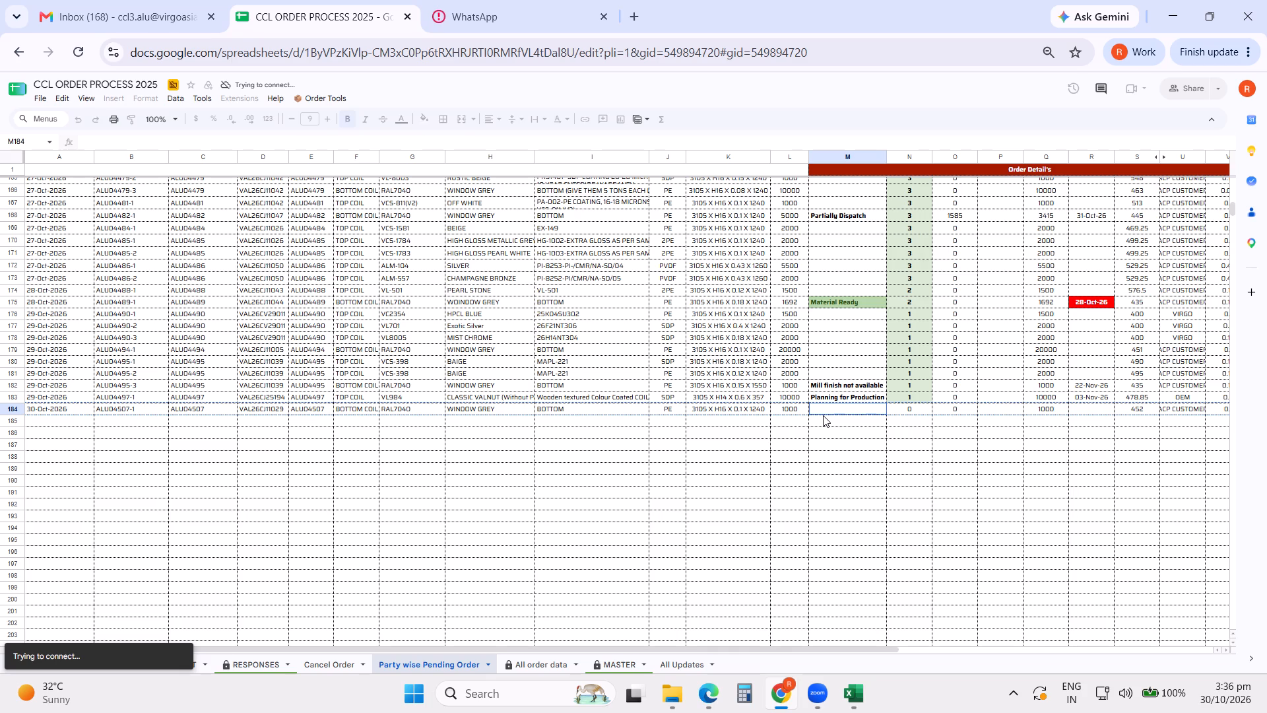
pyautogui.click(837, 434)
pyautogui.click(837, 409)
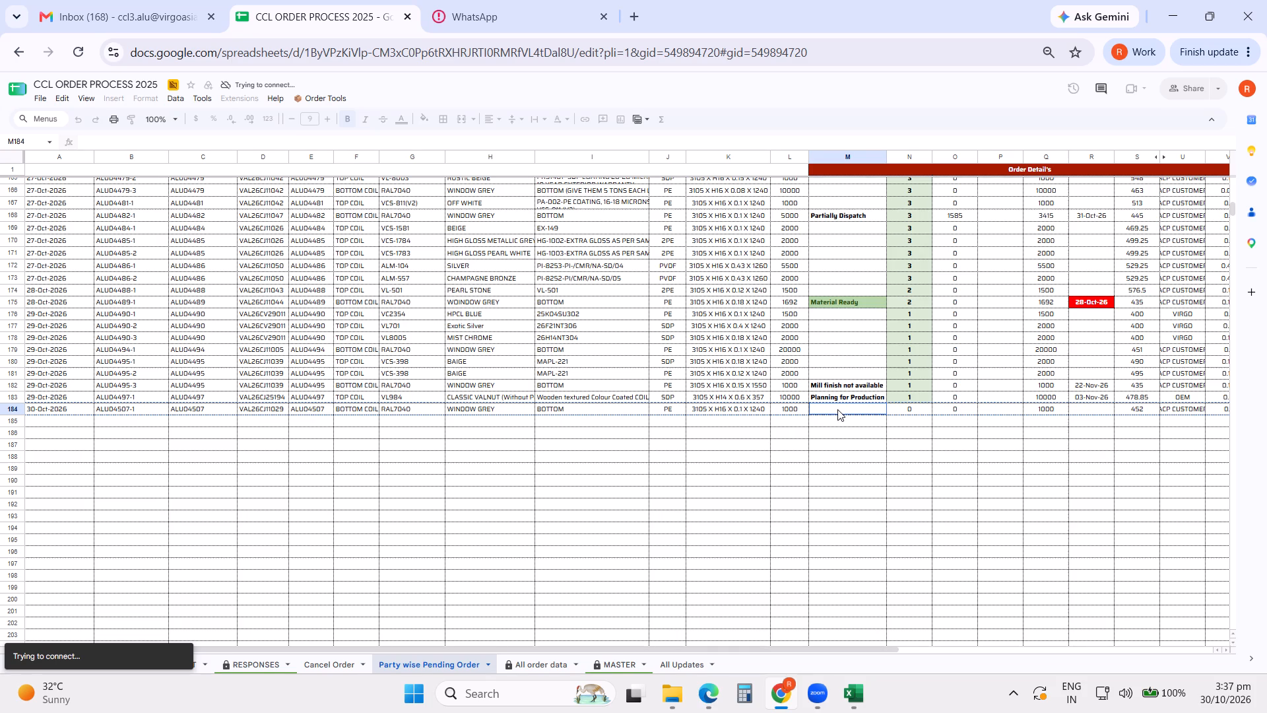
# Switch to the NEW PLANNING3 workbook in Excel and review the CCL line jobs on the 30-10-2026 sheet.
pyautogui.click(845, 699)
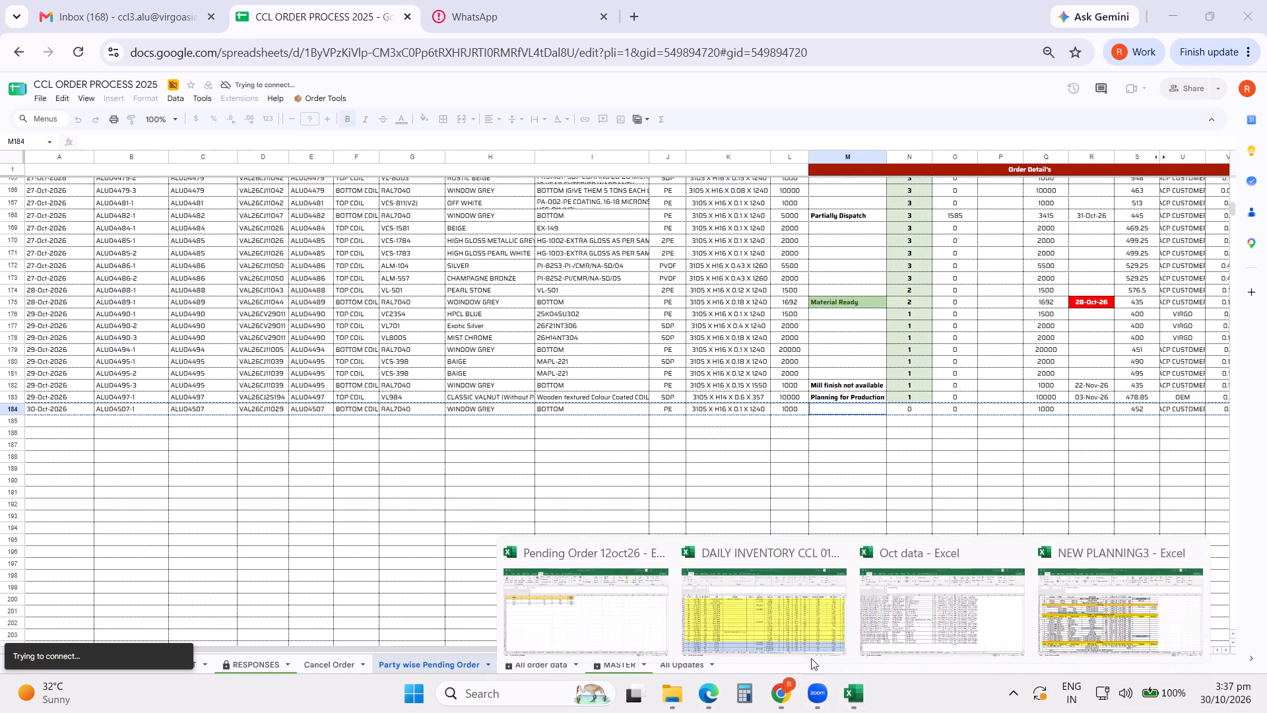
pyautogui.click(1056, 624)
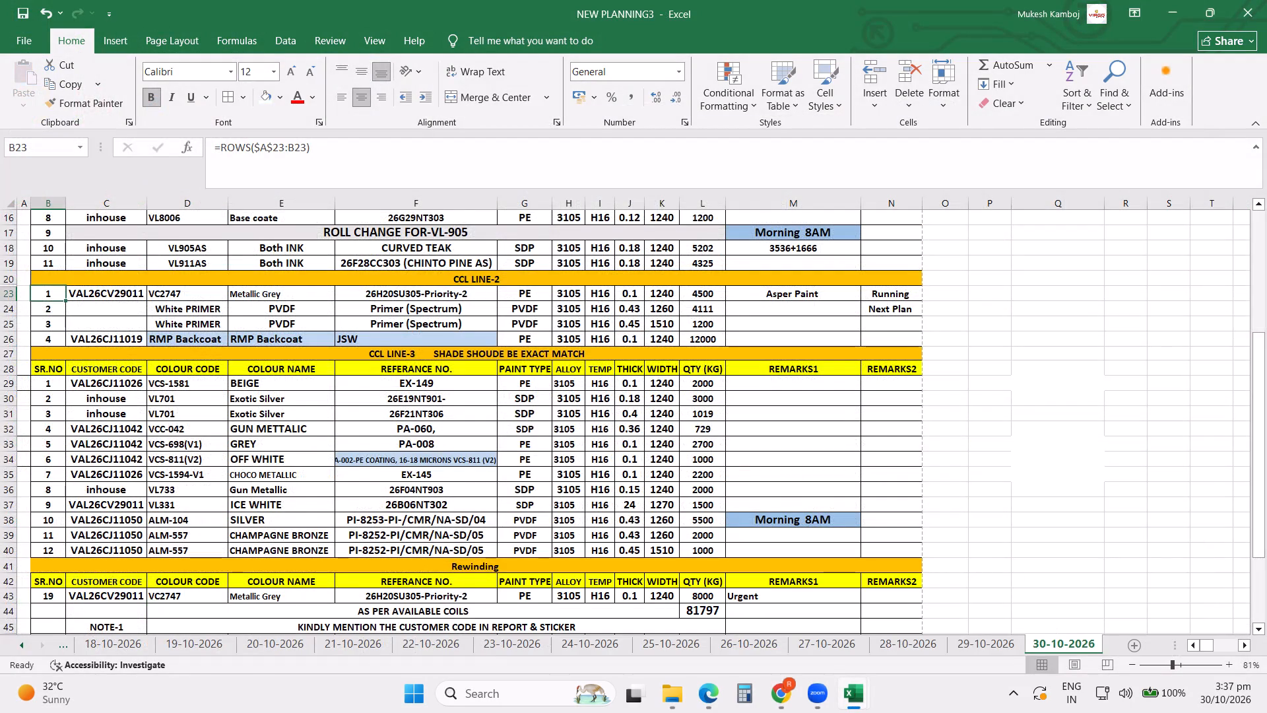
pyautogui.scroll(2, 529, 498)
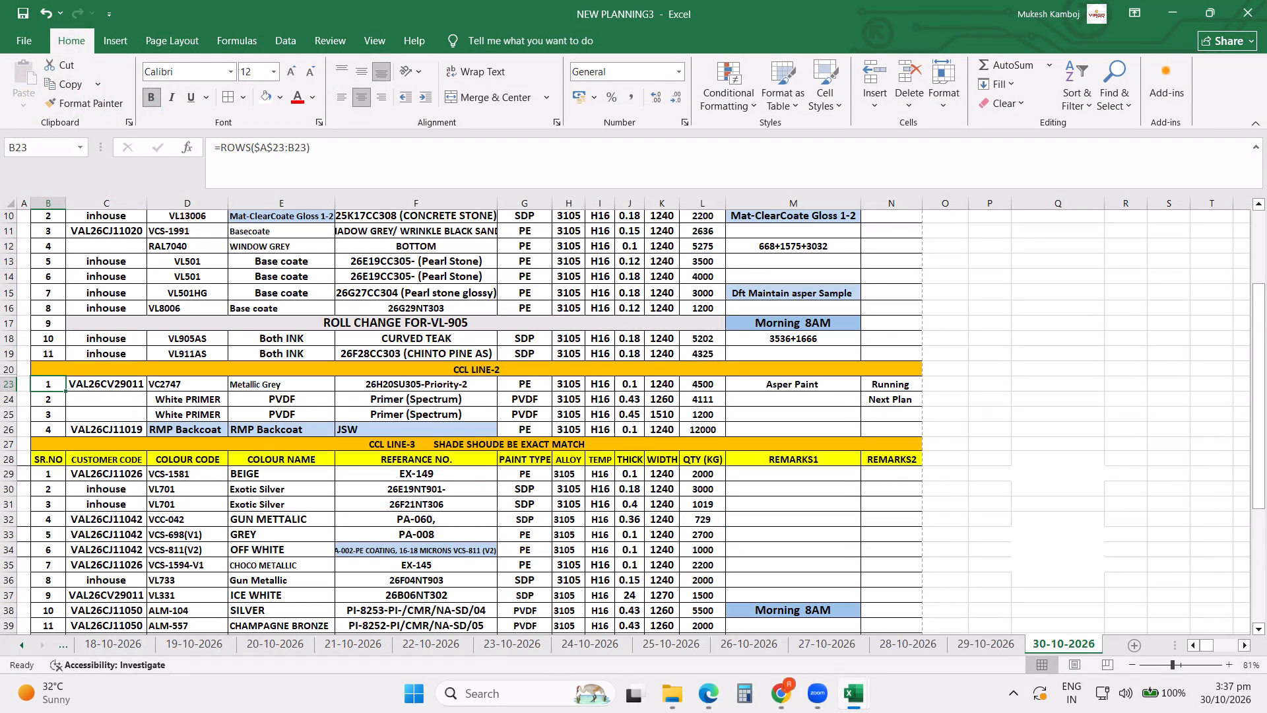
pyautogui.scroll(-3, 529, 501)
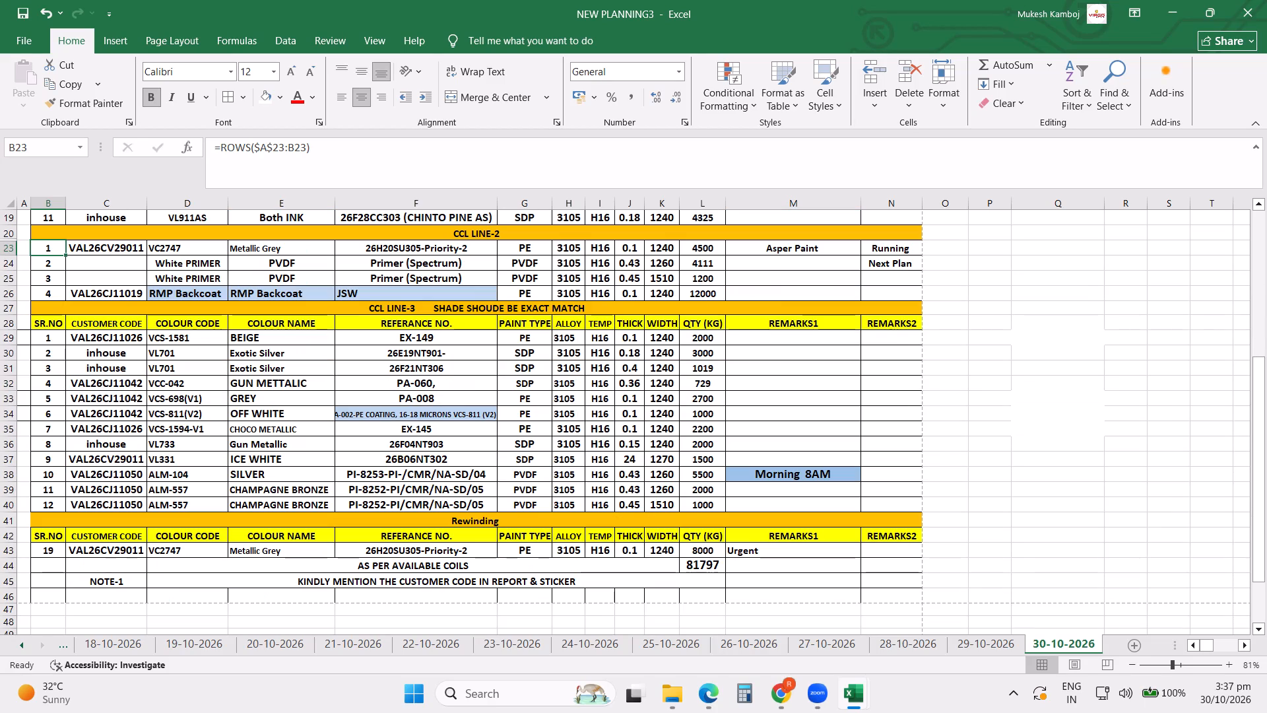
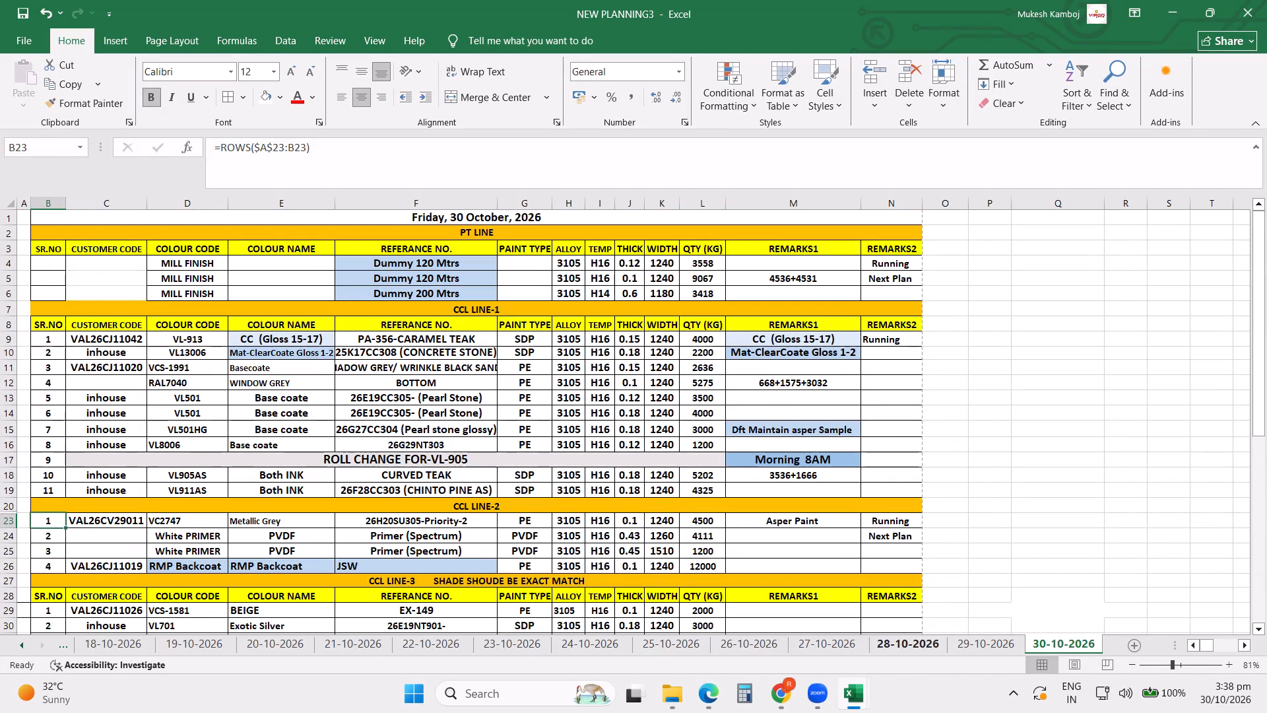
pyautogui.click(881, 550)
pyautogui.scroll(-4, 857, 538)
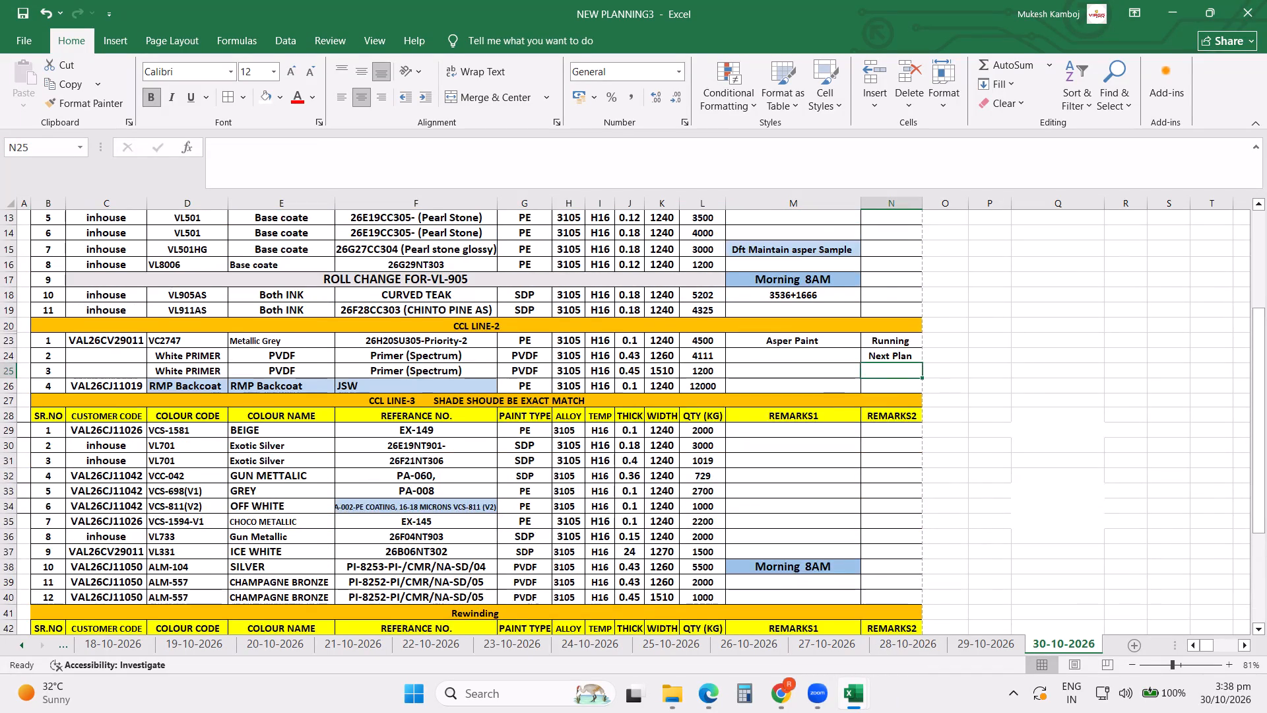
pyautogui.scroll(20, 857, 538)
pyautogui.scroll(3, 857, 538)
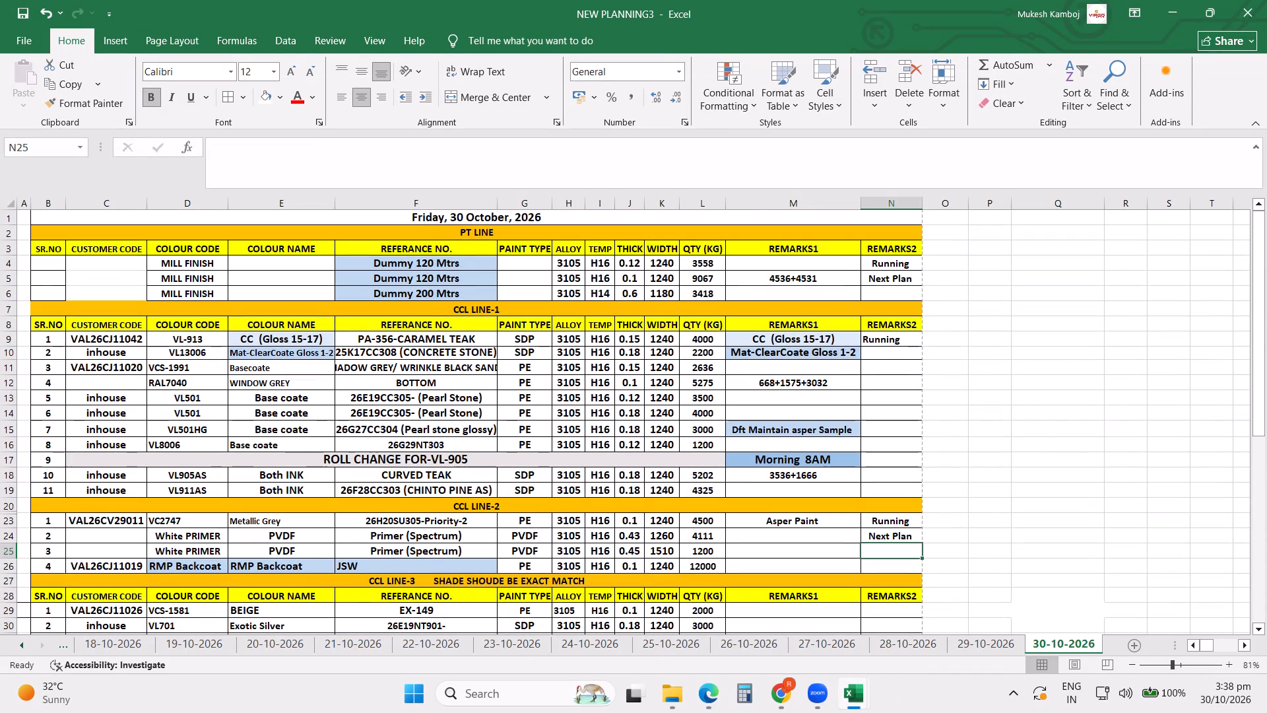
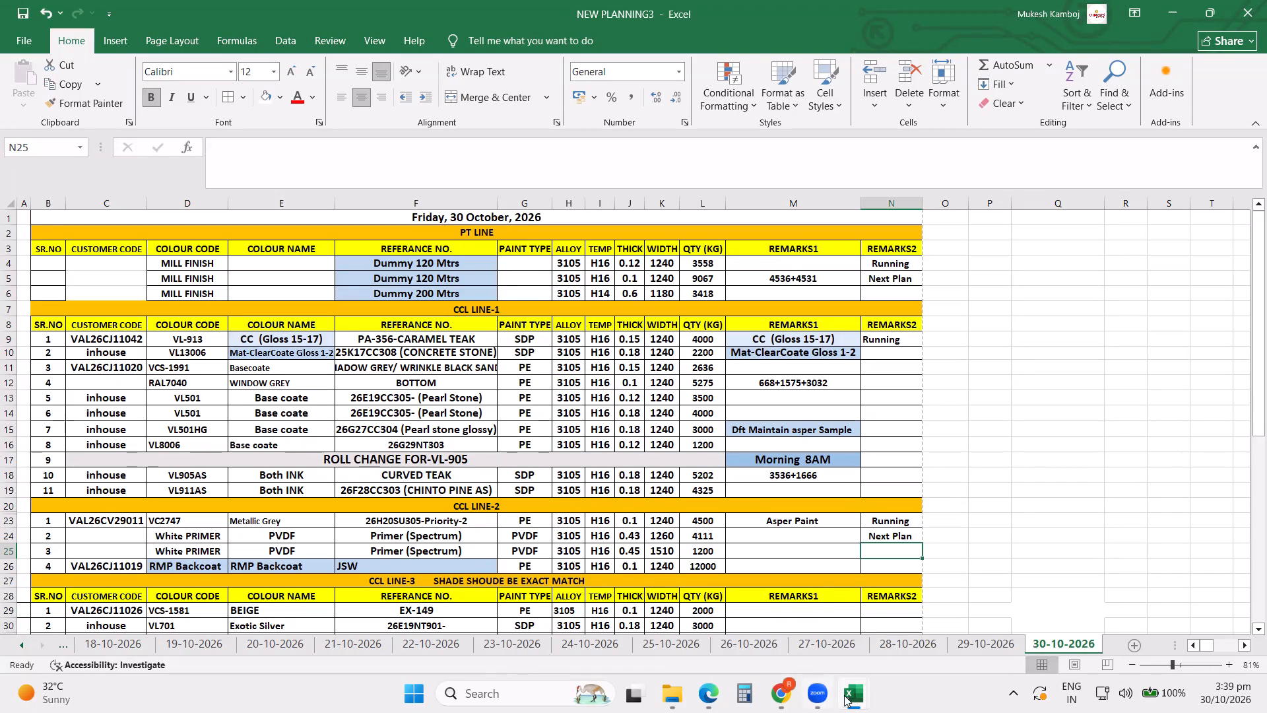
# Switch to the Pending Order 12oct26 workbook, look through Report Oct and Sheet32, and open the Stock File sheet.
pyautogui.click(851, 692)
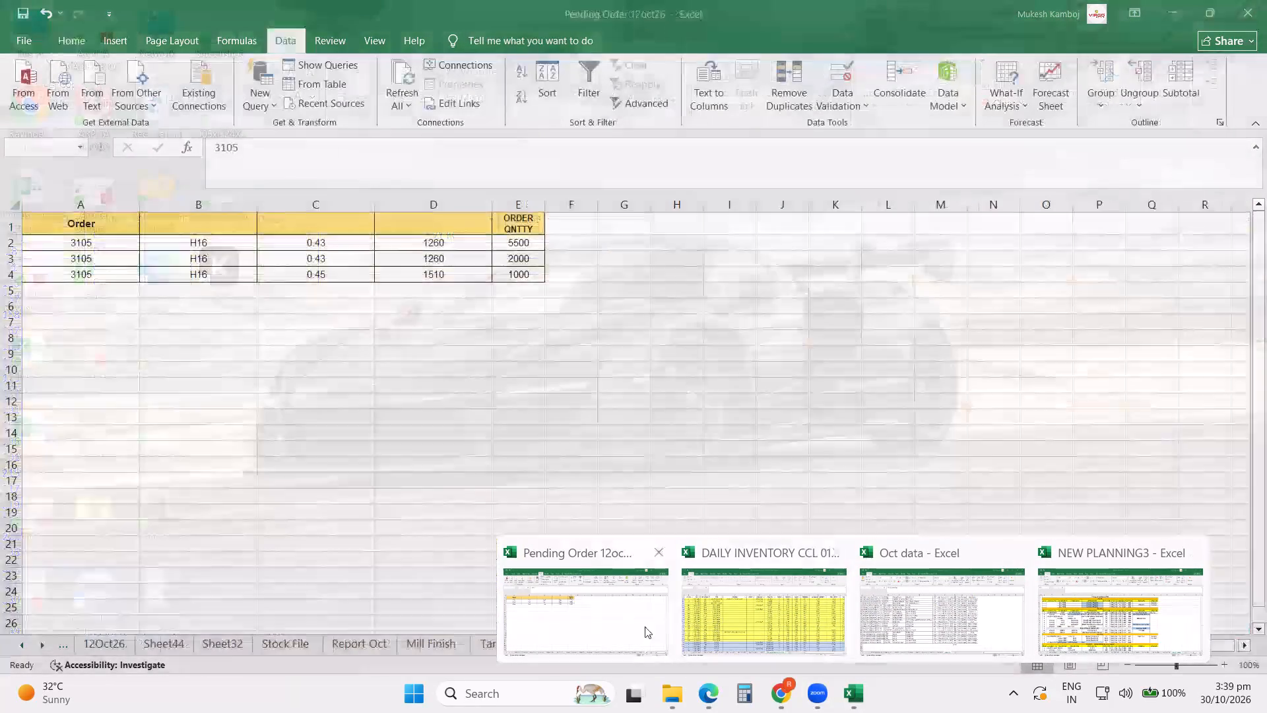
pyautogui.click(639, 630)
pyautogui.click(359, 649)
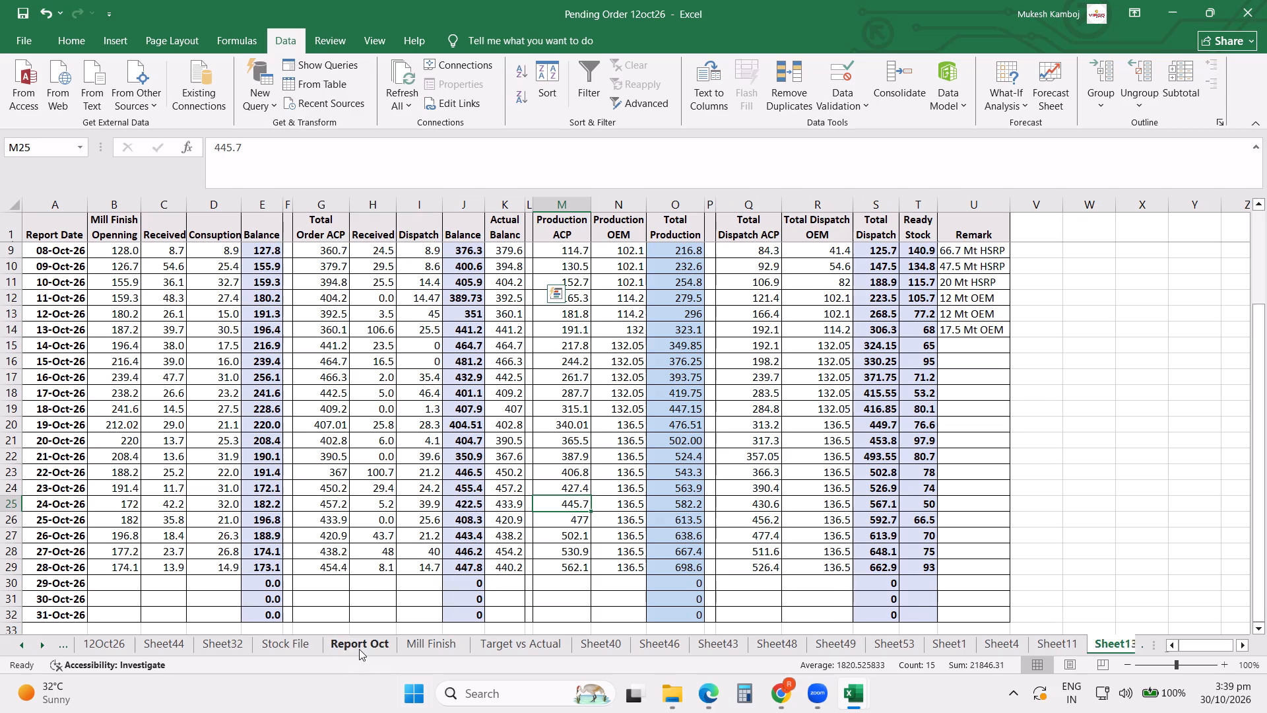
pyautogui.click(230, 644)
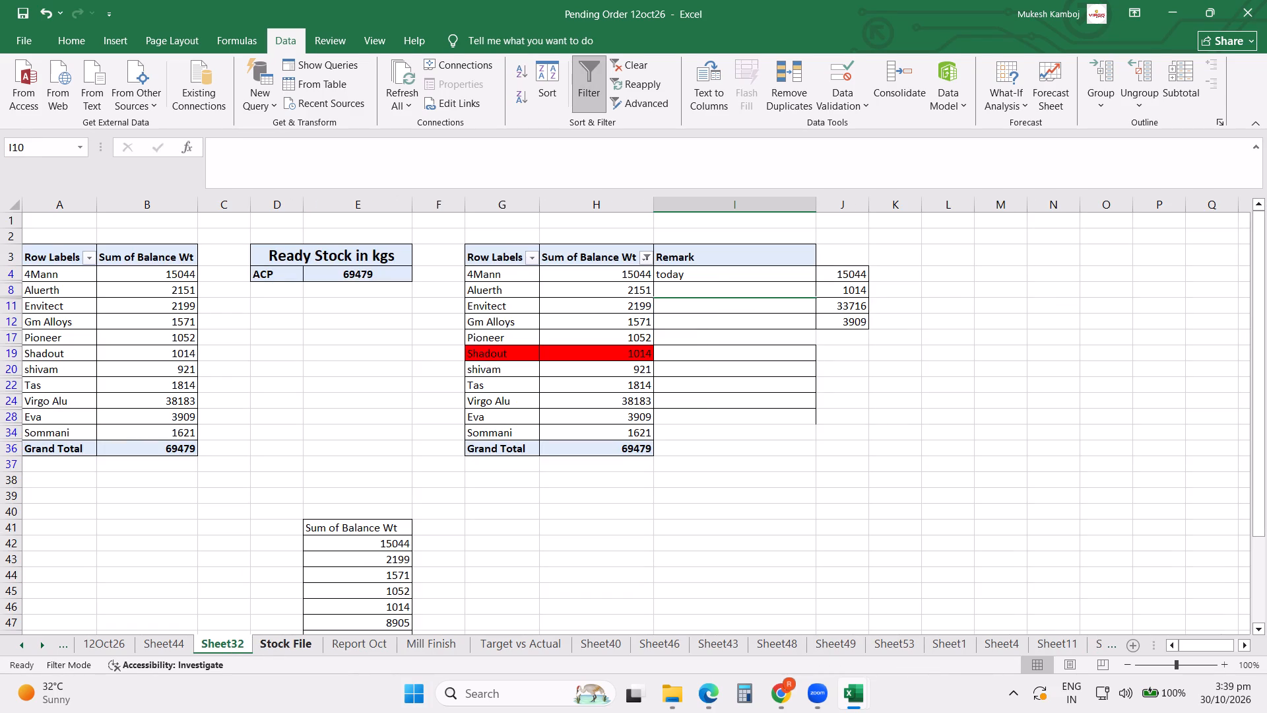
pyautogui.click(598, 516)
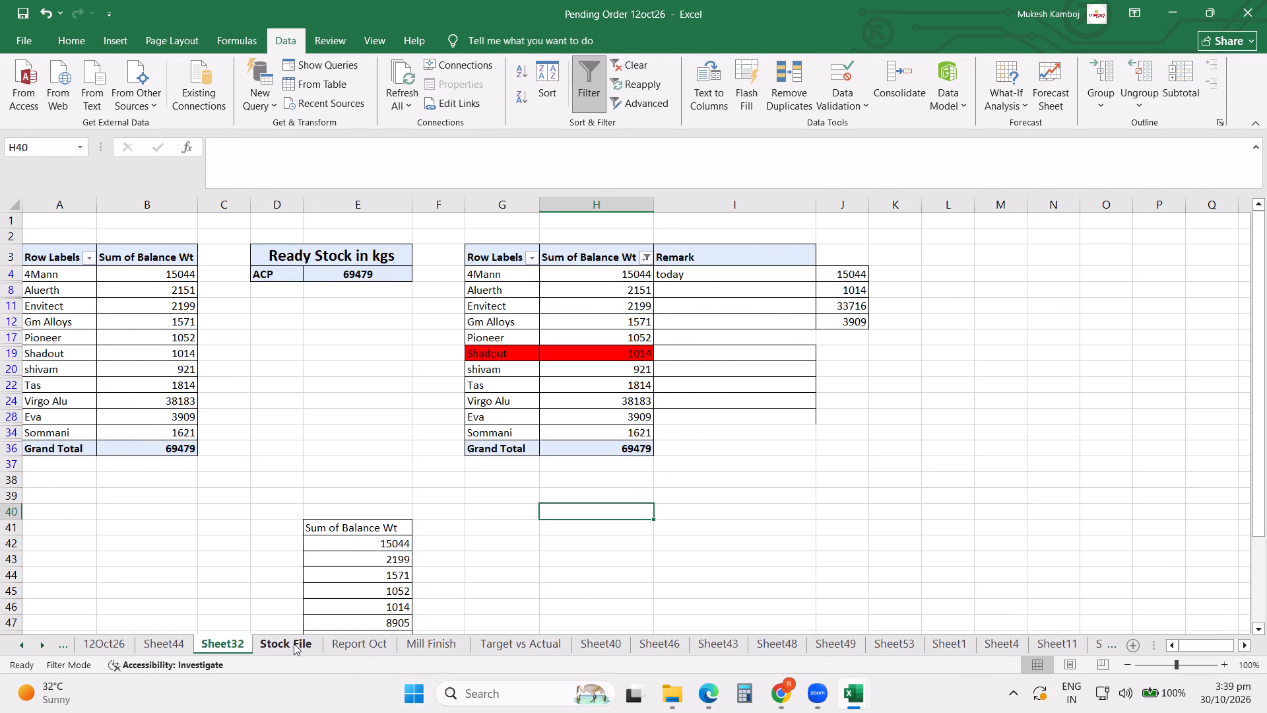
pyautogui.click(292, 643)
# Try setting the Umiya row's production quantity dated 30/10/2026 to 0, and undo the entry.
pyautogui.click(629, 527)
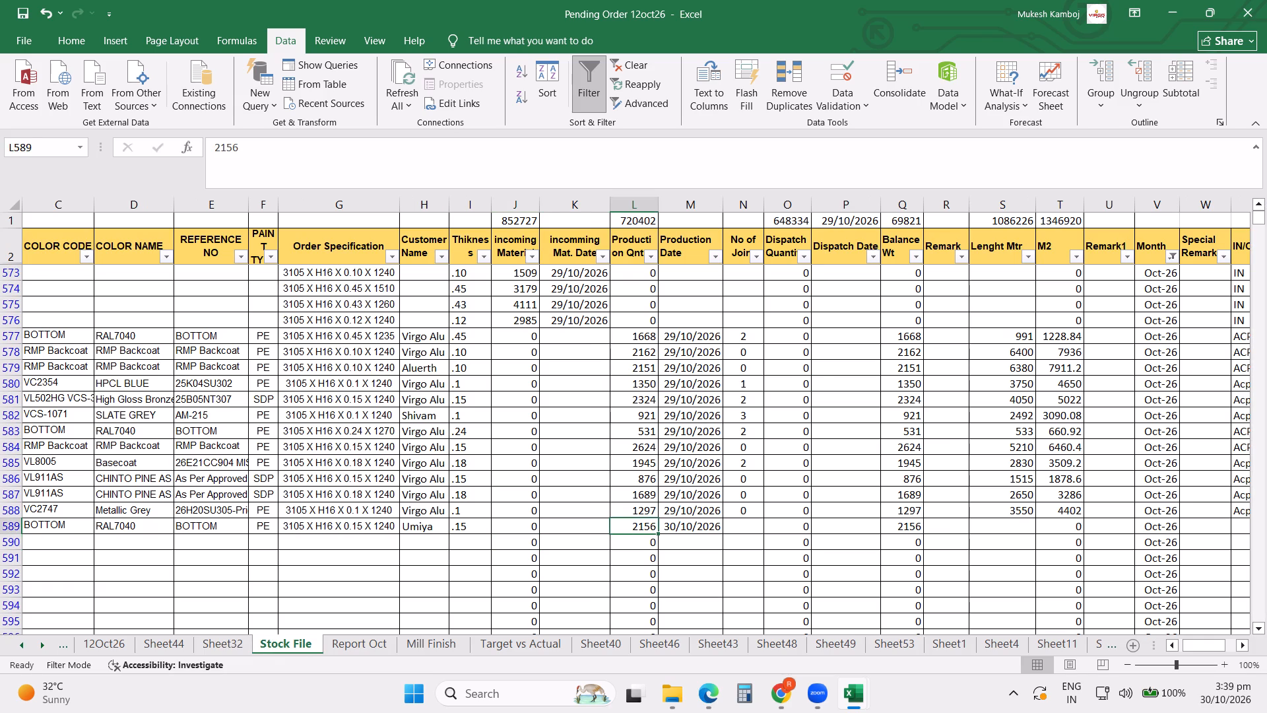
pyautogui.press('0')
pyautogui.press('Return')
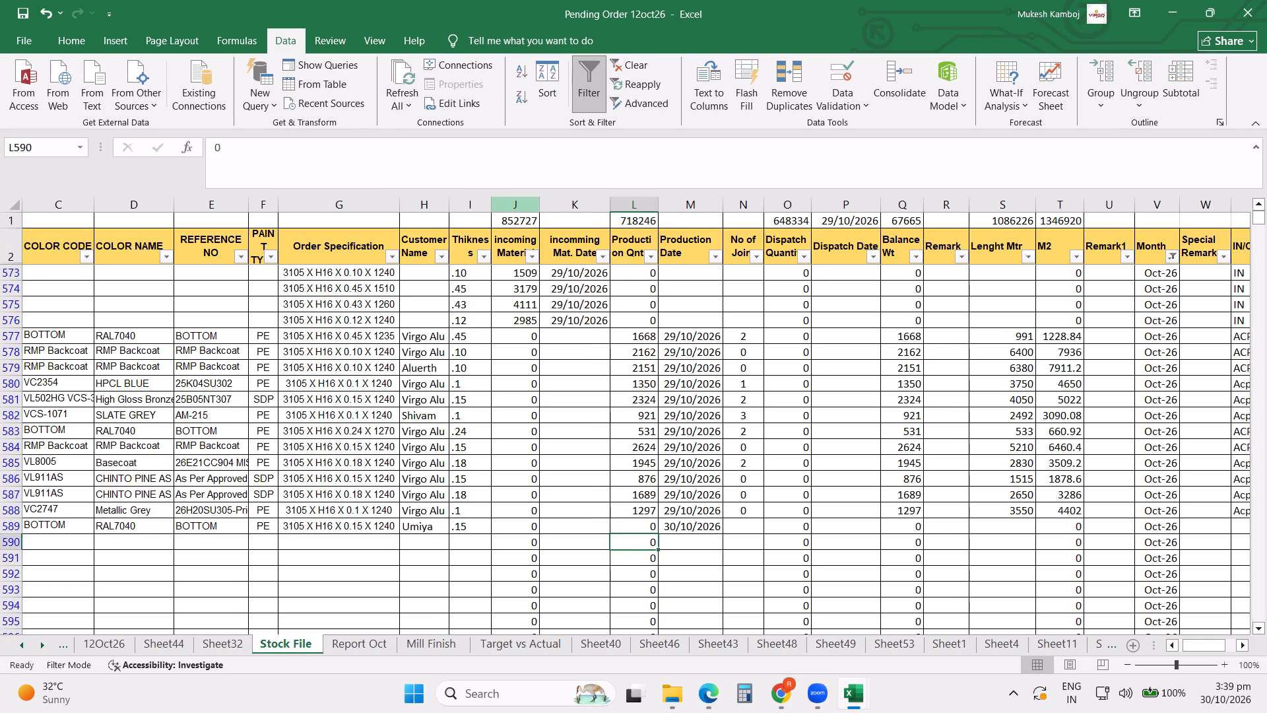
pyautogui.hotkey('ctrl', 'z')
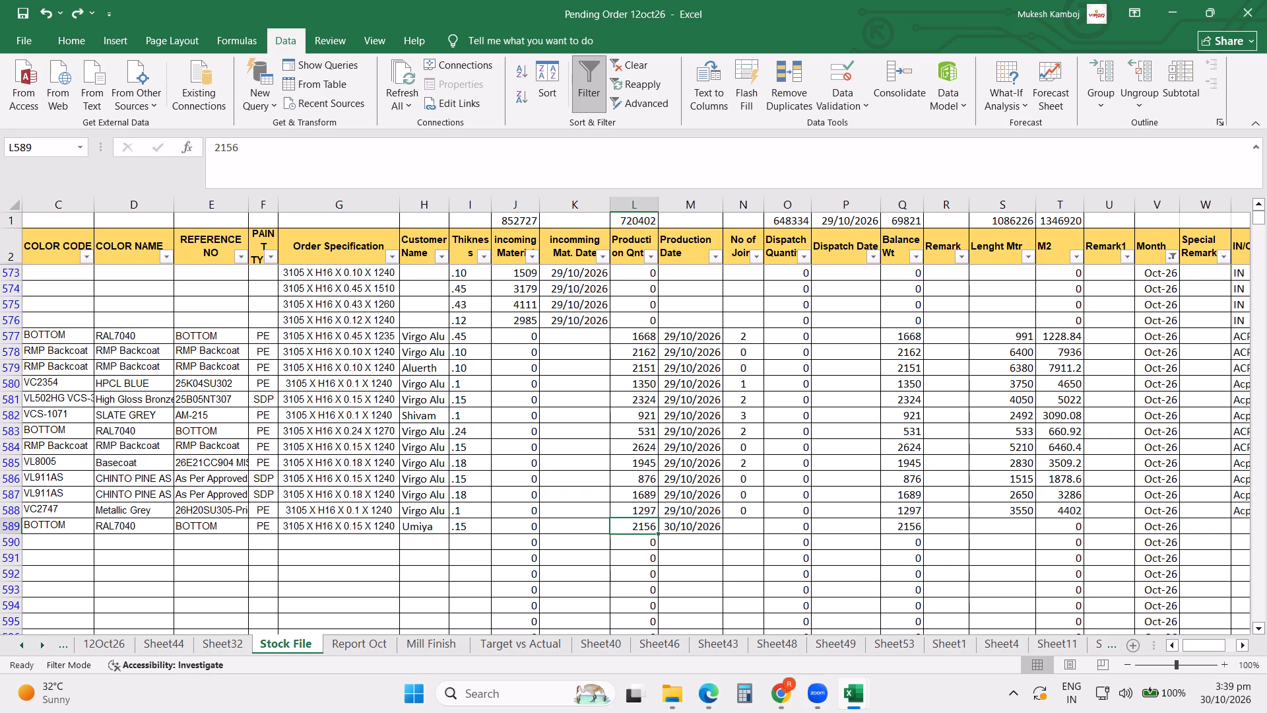
# Note 2156 in spare cell G591 below the stock rows and set the Umiya row's production quantity to 0.
pyautogui.click(369, 558)
pyautogui.write('21')
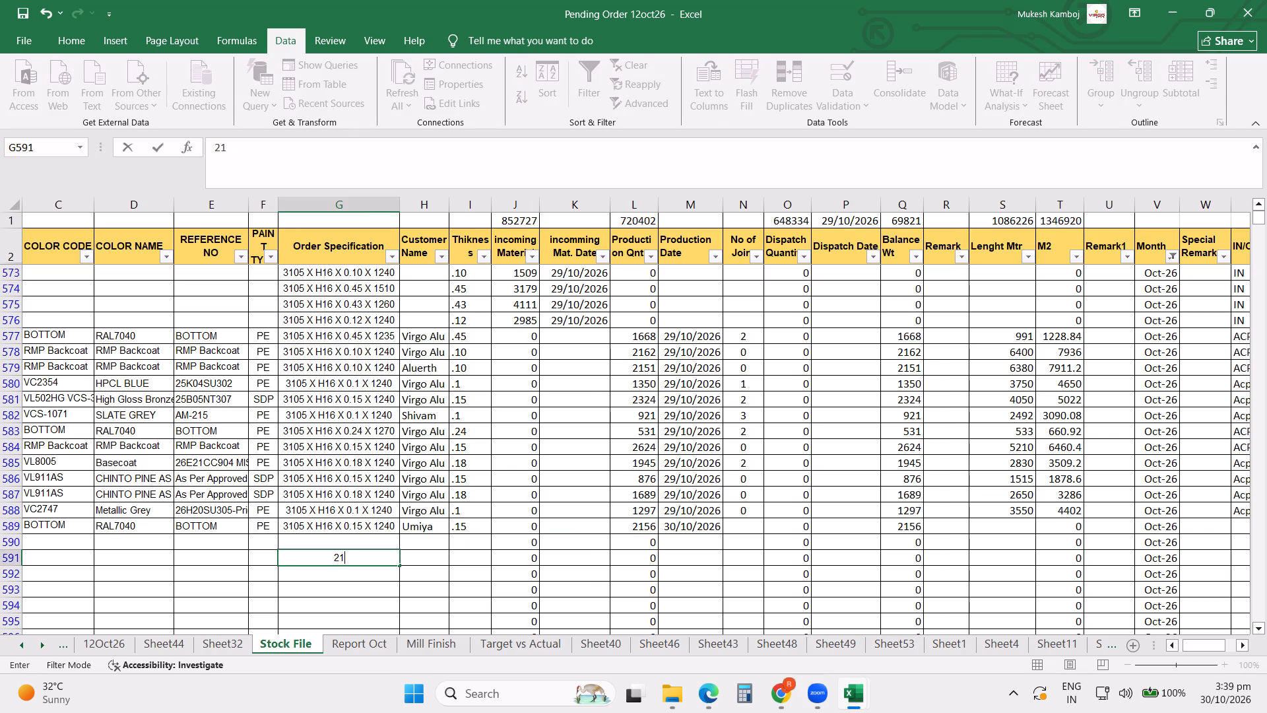
pyautogui.write('56')
pyautogui.press('Return')
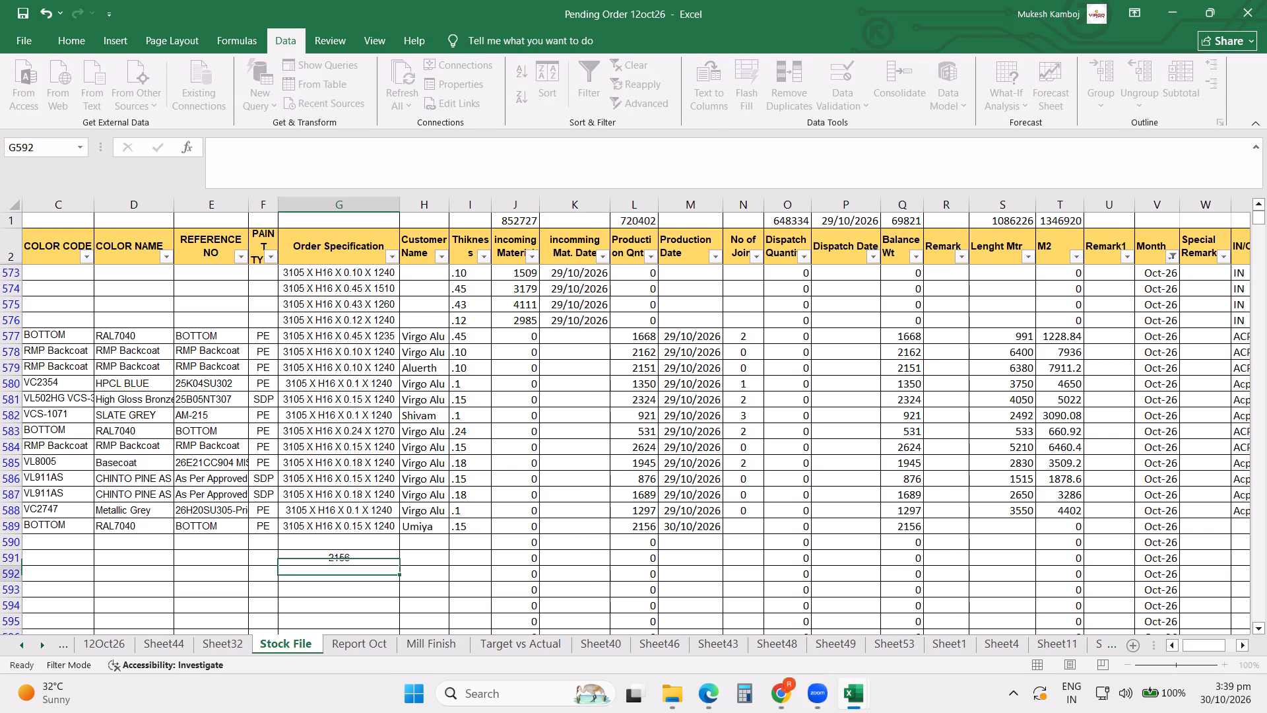
pyautogui.click(631, 529)
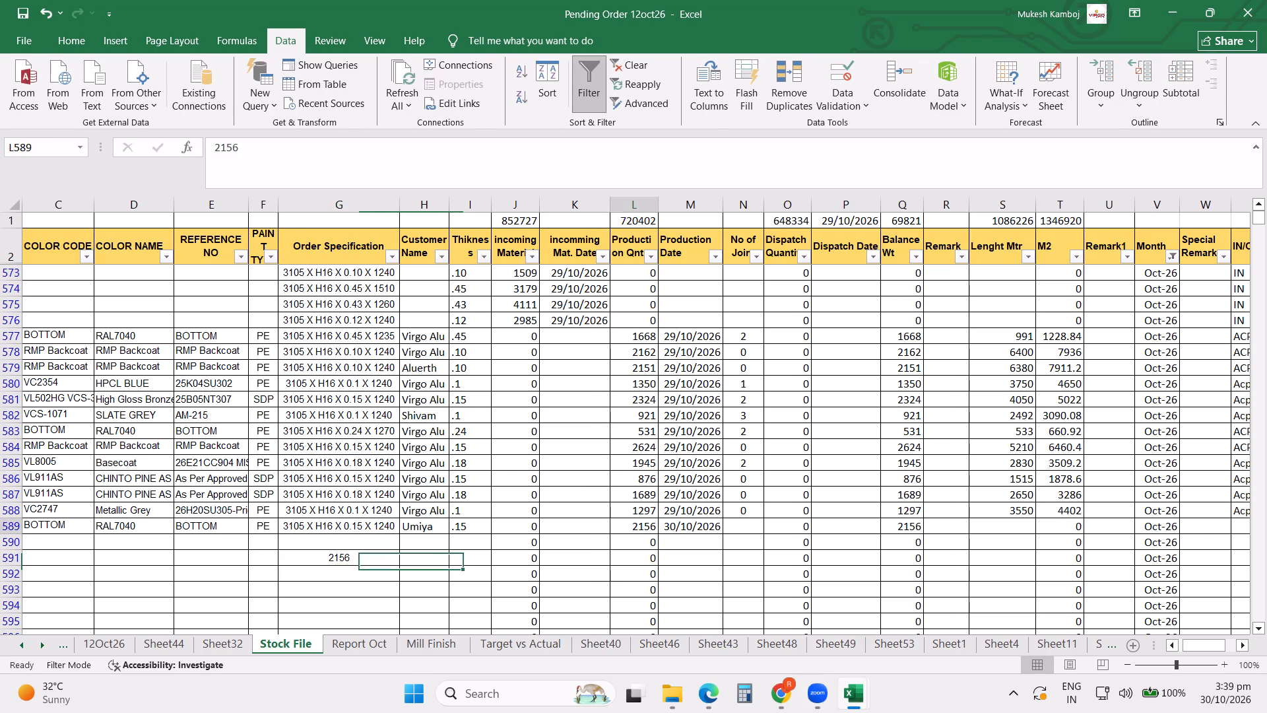
pyautogui.press('0')
pyautogui.press('Return')
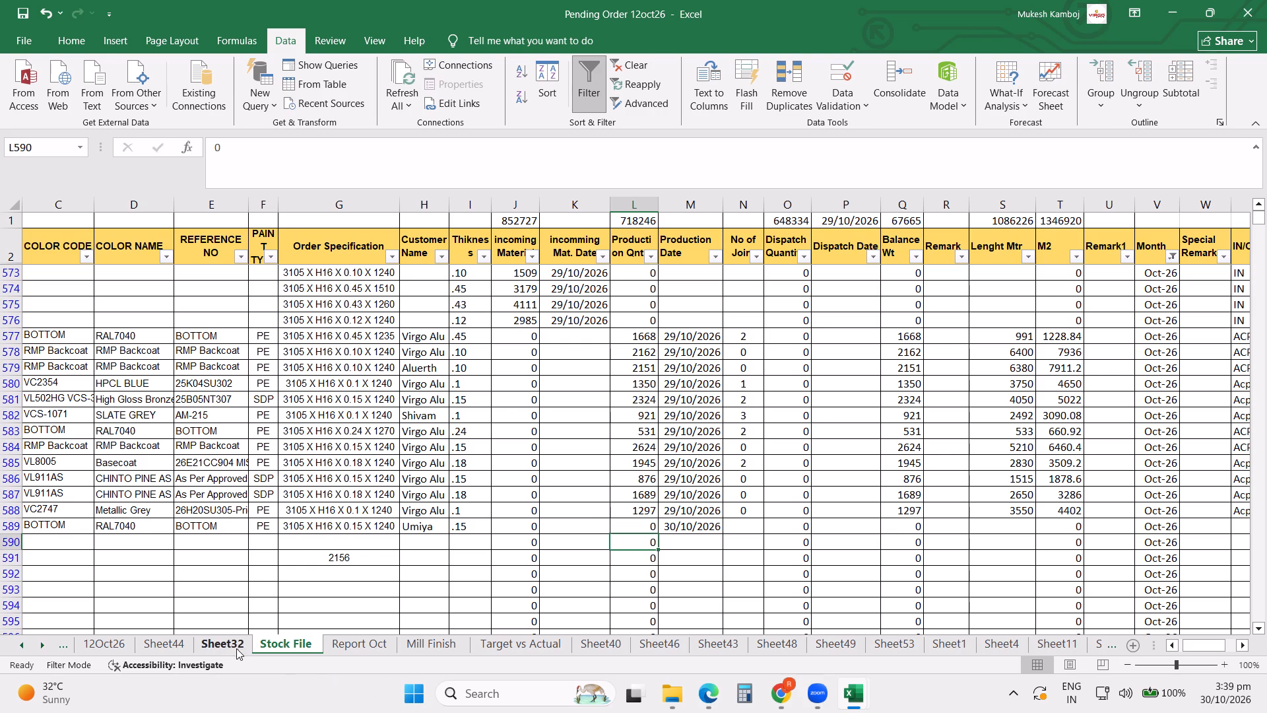
# Refresh the ready-stock pivot tables on Sheet32.
pyautogui.click(234, 645)
pyautogui.click(399, 78)
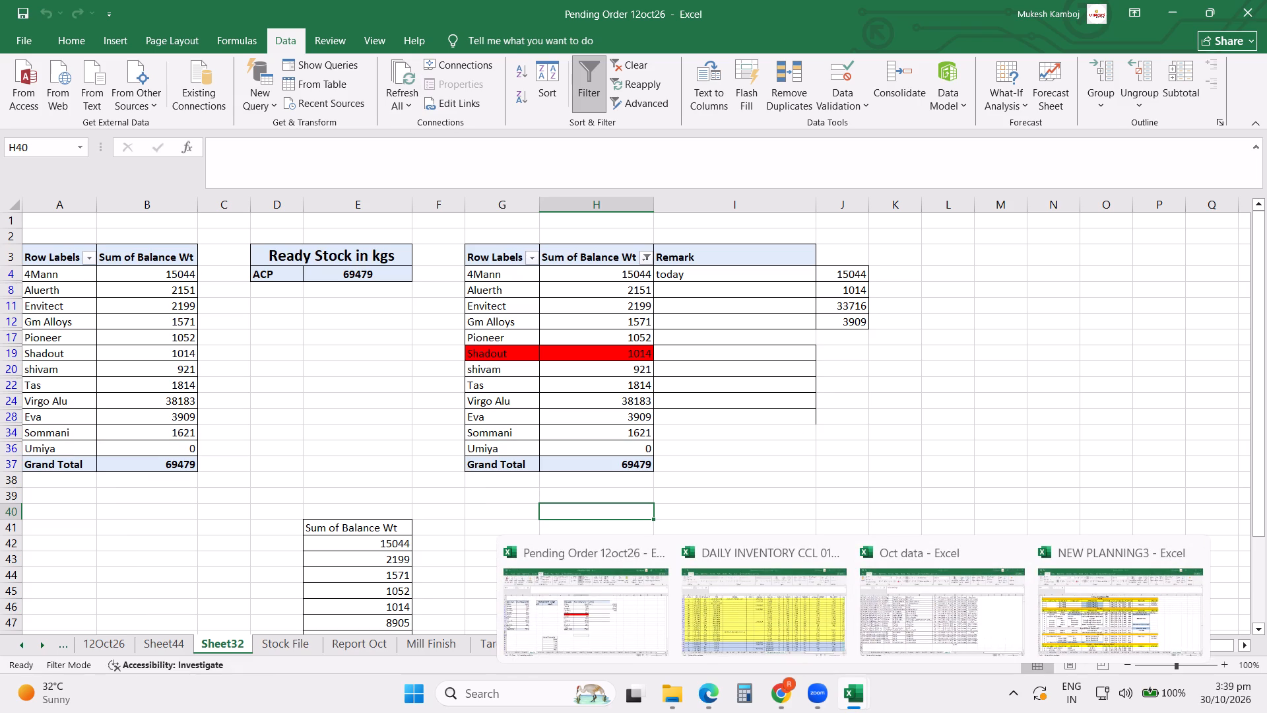
# In the NEW PLANNING3 workbook's 30-10-2026 plan, hide the running VC2747 Metallic Grey row under CCL LINE-2.
pyautogui.click(854, 694)
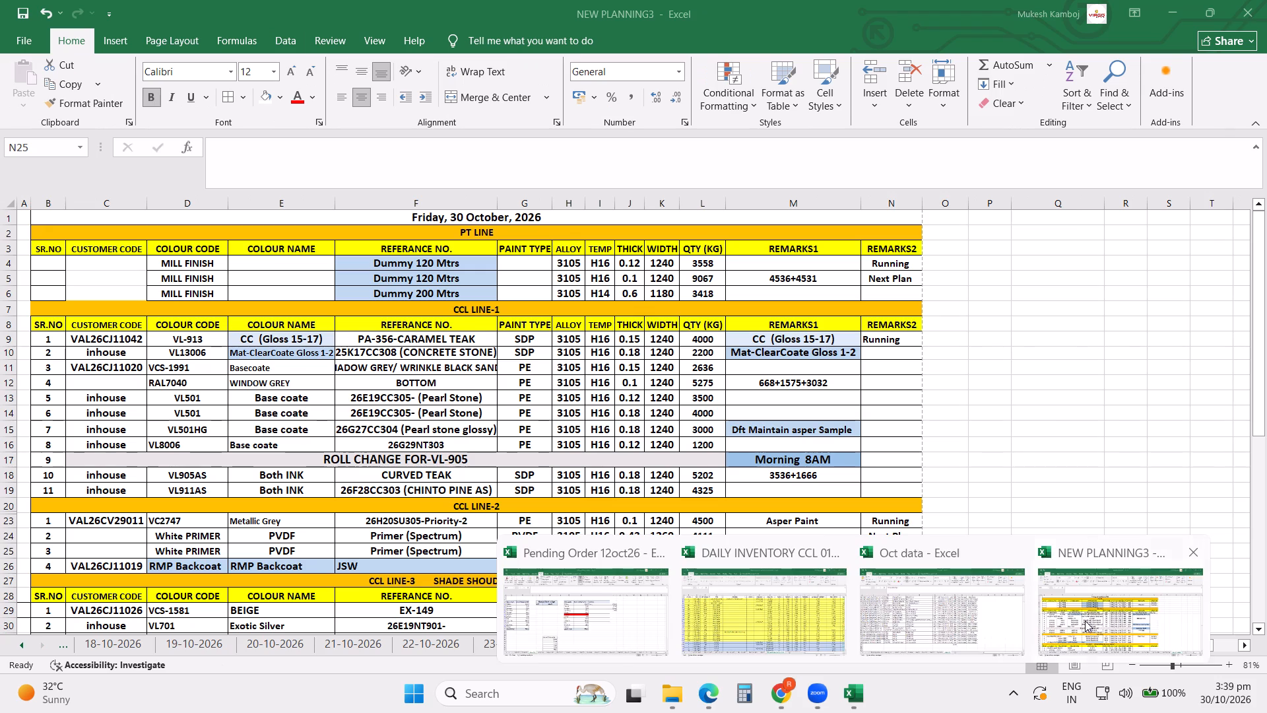
pyautogui.click(1085, 621)
pyautogui.click(957, 504)
pyautogui.scroll(-5, 958, 503)
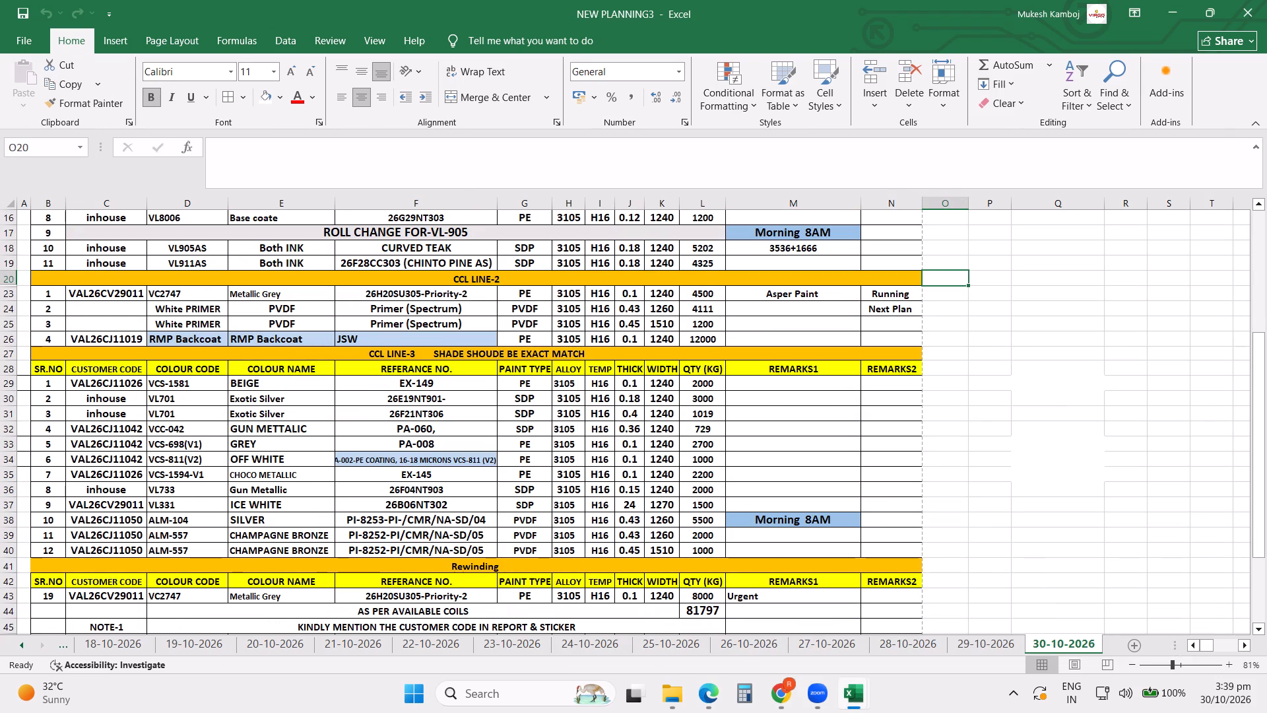
pyautogui.click(11, 297)
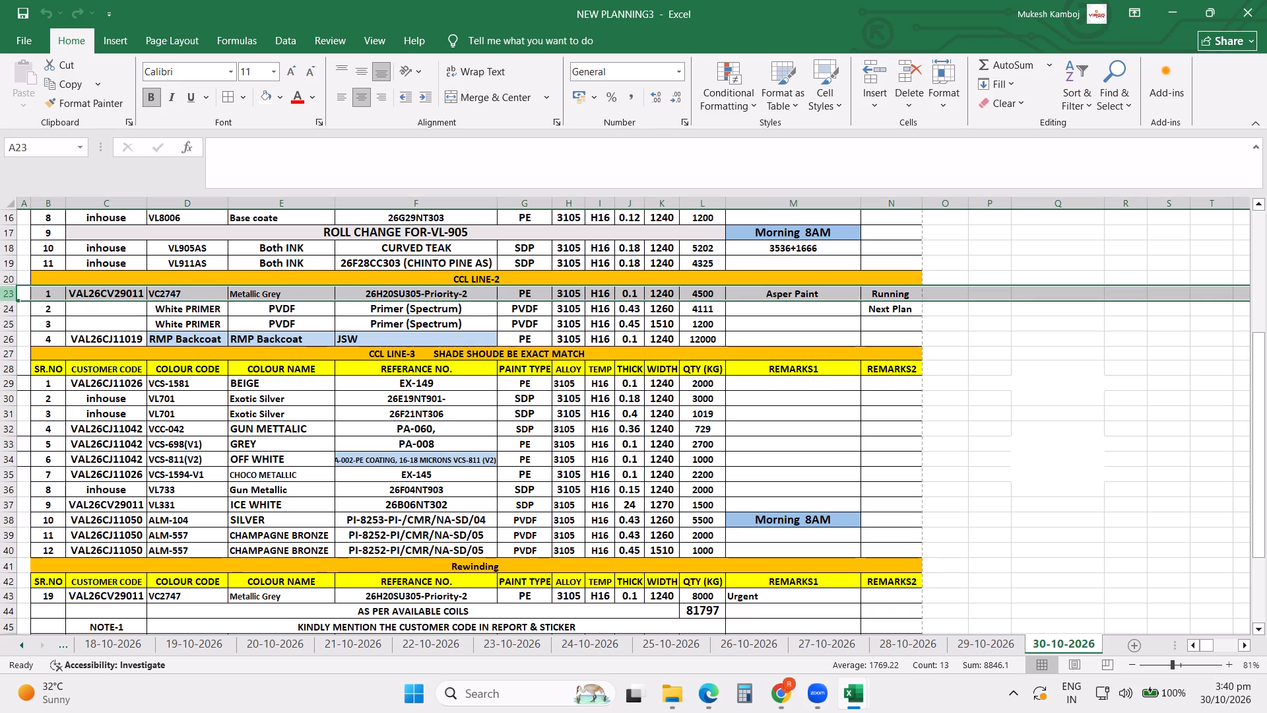
pyautogui.rightClick(10, 292)
pyautogui.click(49, 536)
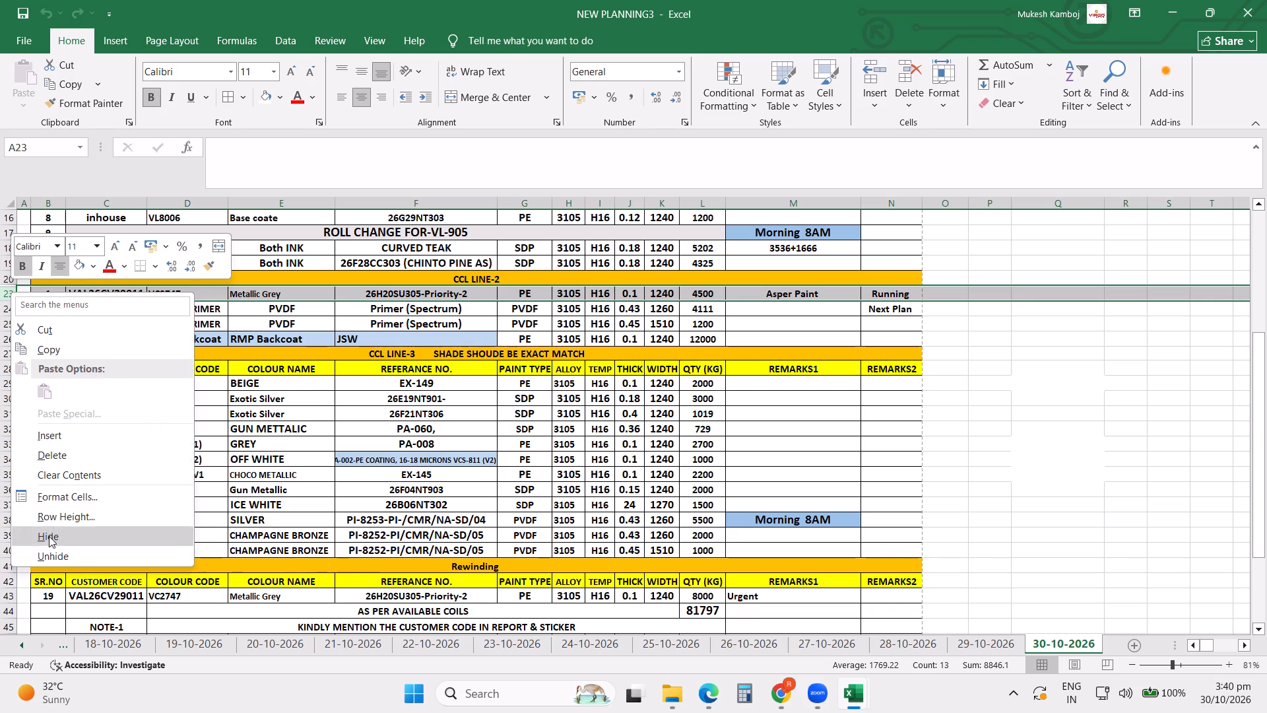
pyautogui.click(835, 397)
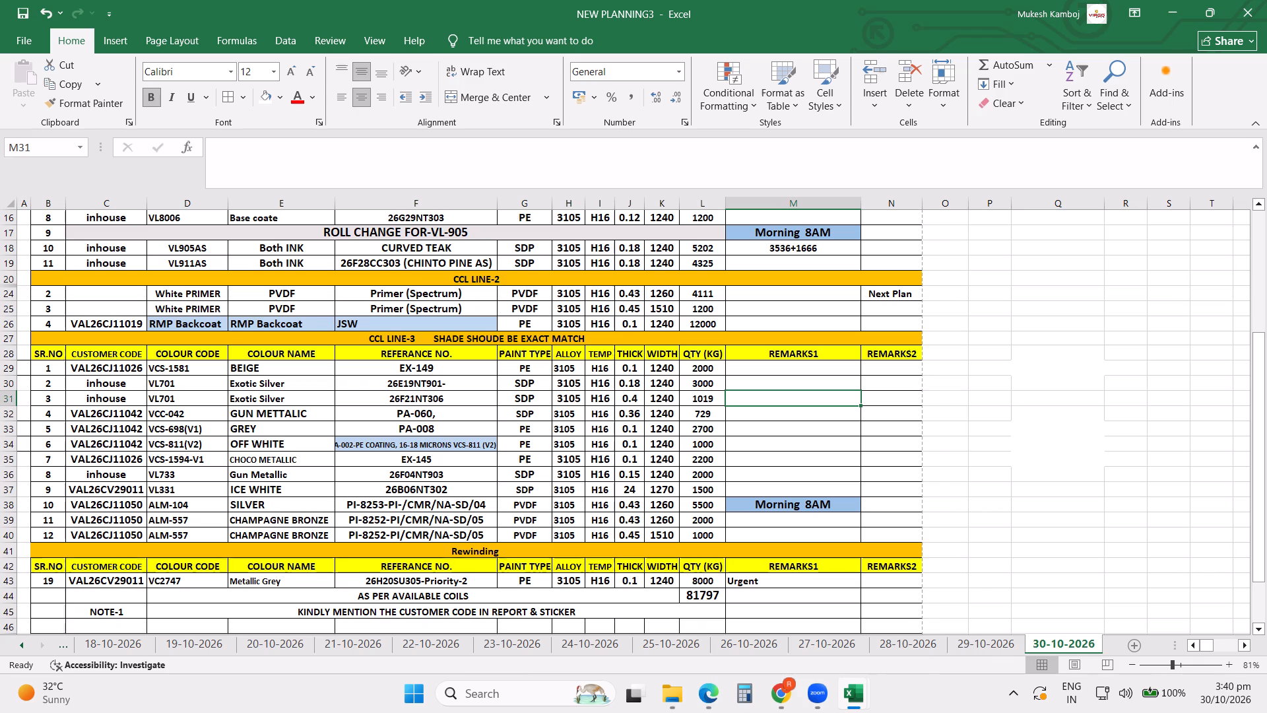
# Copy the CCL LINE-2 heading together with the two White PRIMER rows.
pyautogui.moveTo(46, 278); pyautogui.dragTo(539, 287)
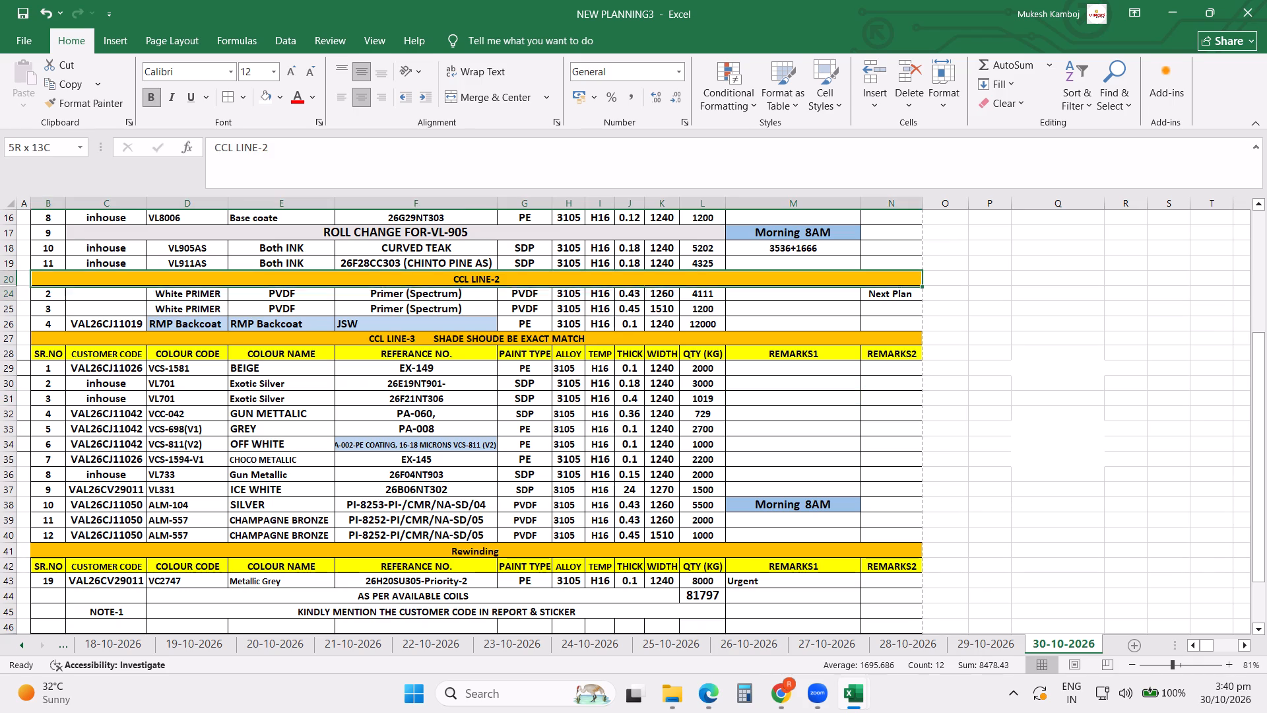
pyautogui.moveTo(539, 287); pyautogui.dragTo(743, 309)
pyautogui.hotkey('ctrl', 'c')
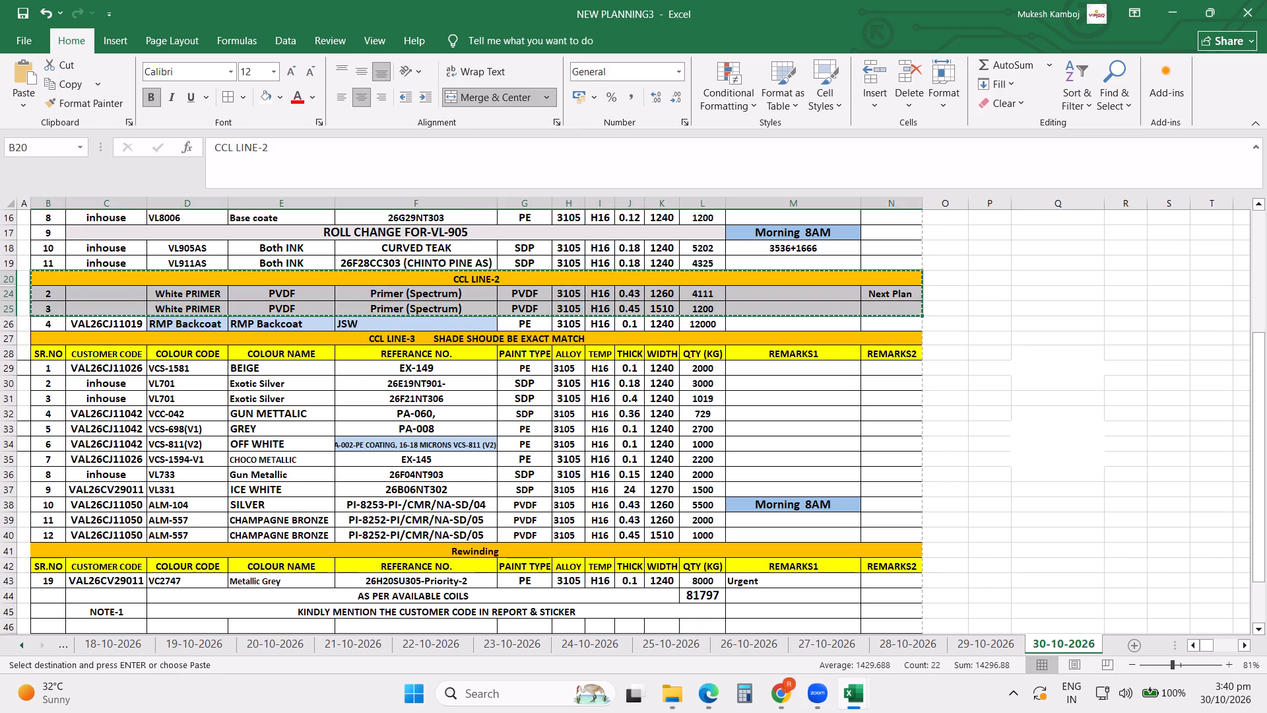
# Set the quantity of the 0.43 x 1260 White PRIMER row to the formula =4111+4300.
pyautogui.click(704, 296)
pyautogui.click(214, 149)
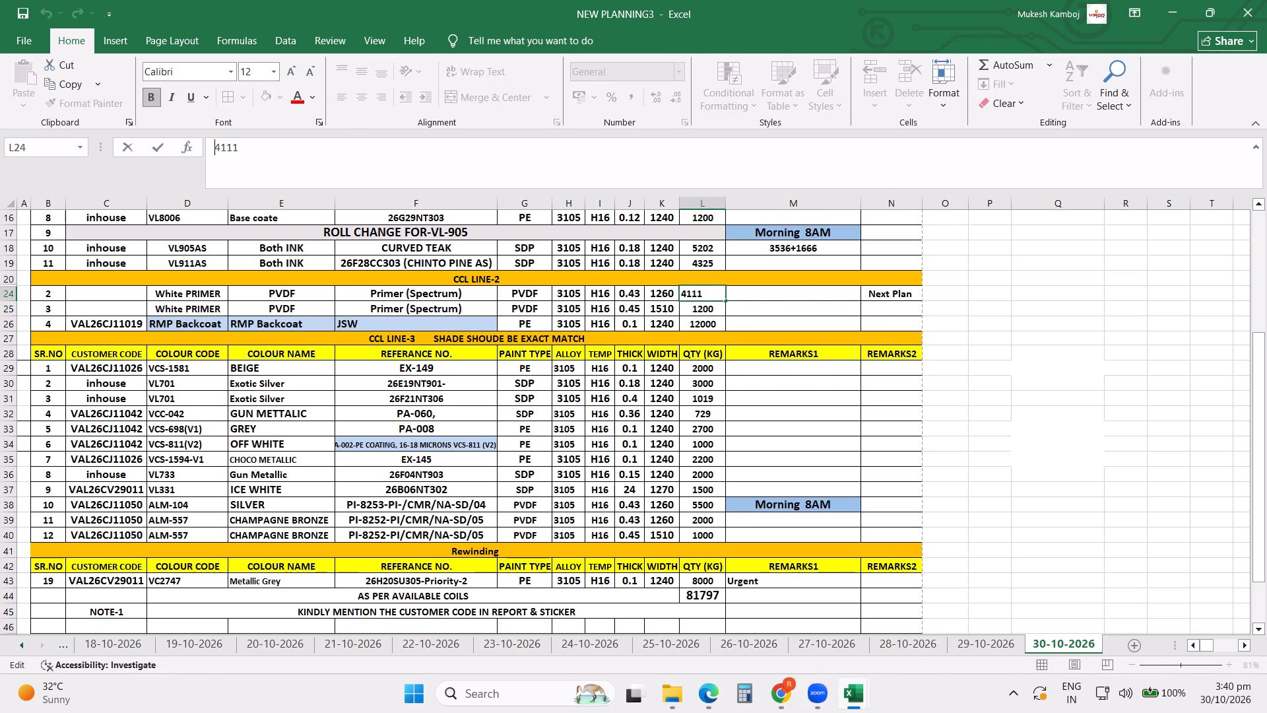
pyautogui.press('=')
pyautogui.press('Right')
pyautogui.press('Right')
pyautogui.press('Right')
pyautogui.press('Right')
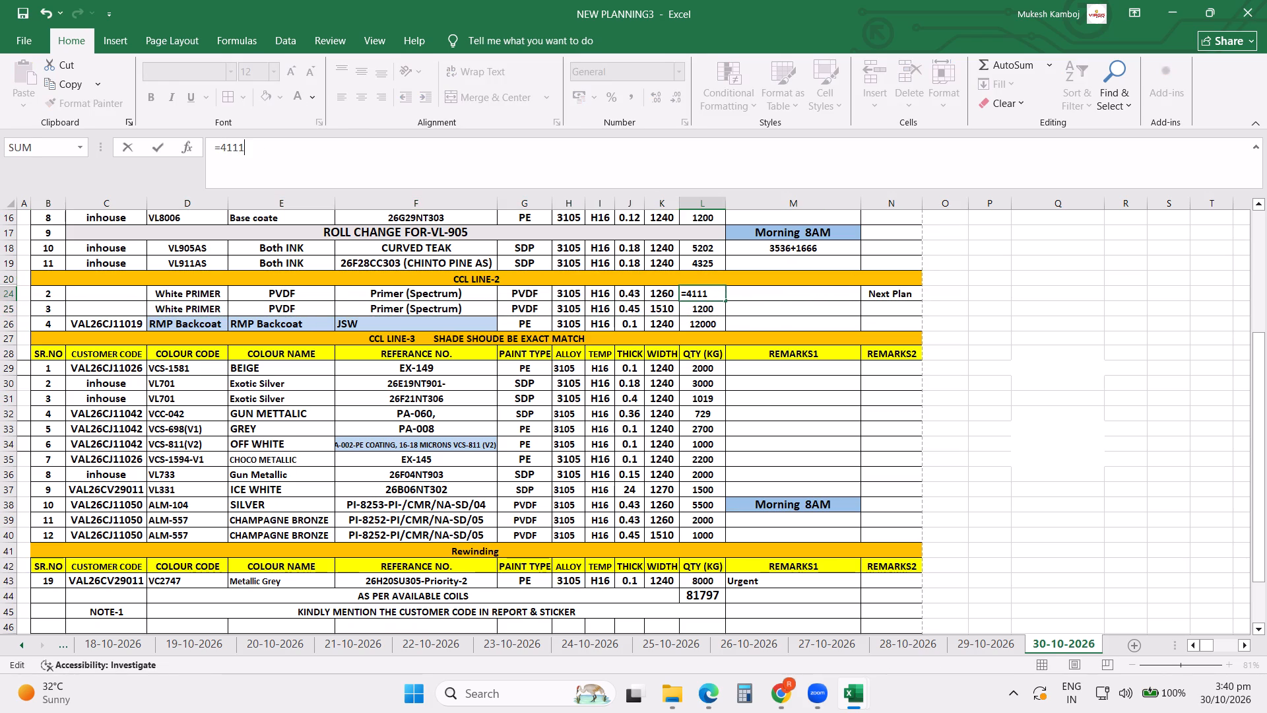
pyautogui.hotkey('shift', '+')
pyautogui.write('4300')
pyautogui.press('Right')
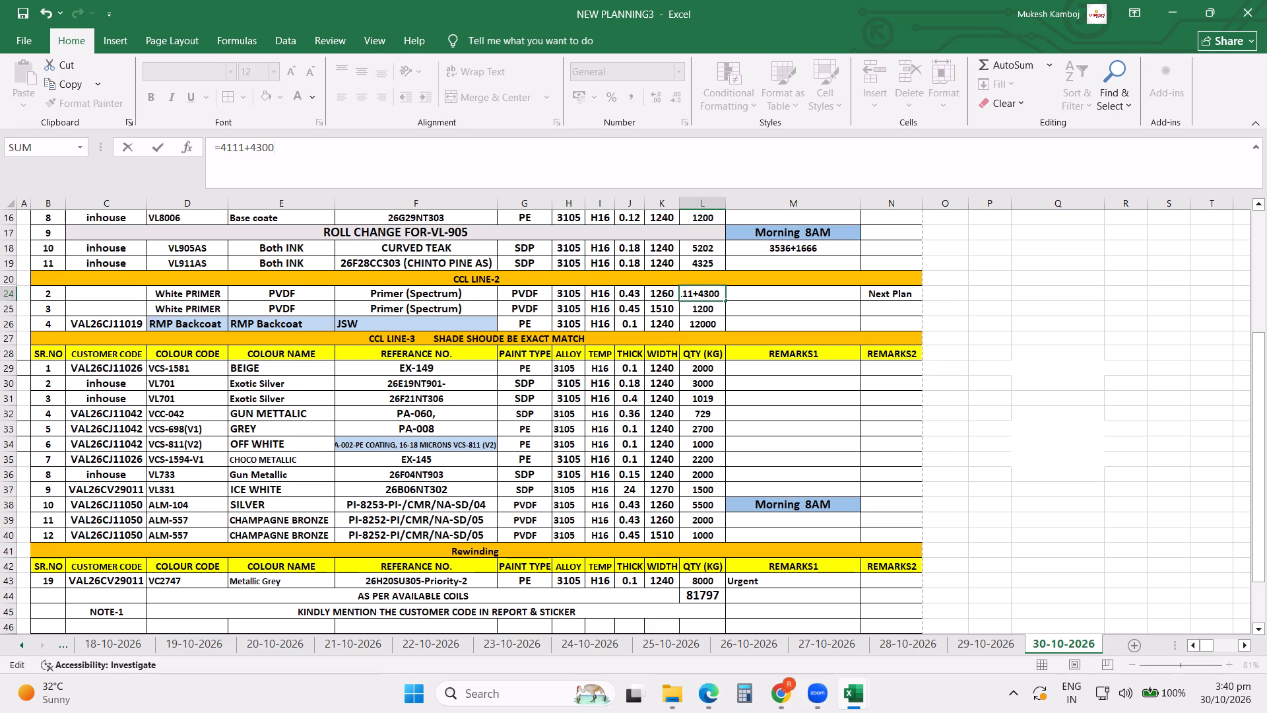
pyautogui.press('Return')
# Copy the 0.43 x 1260 White PRIMER row's quantity into its REMARKS1 cell.
pyautogui.press('Up')
pyautogui.hotkey('ctrl', 'c')
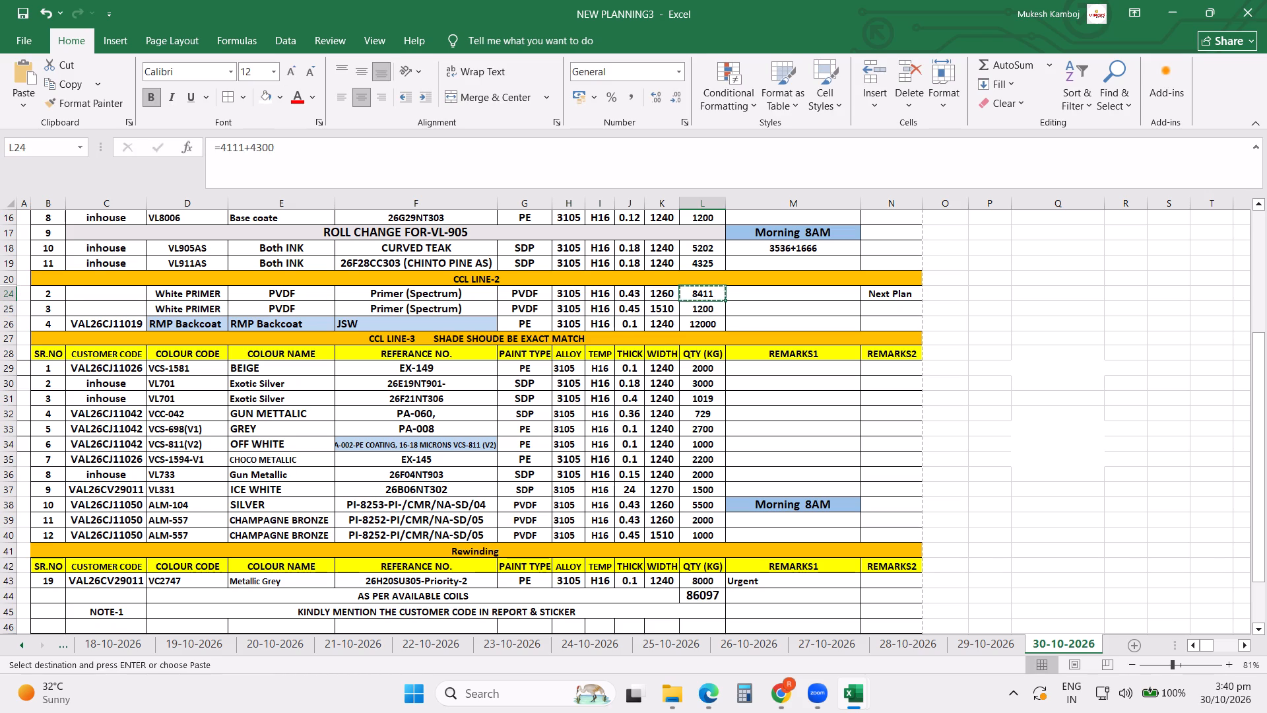
pyautogui.press('Right')
pyautogui.hotkey('ctrl', 'v')
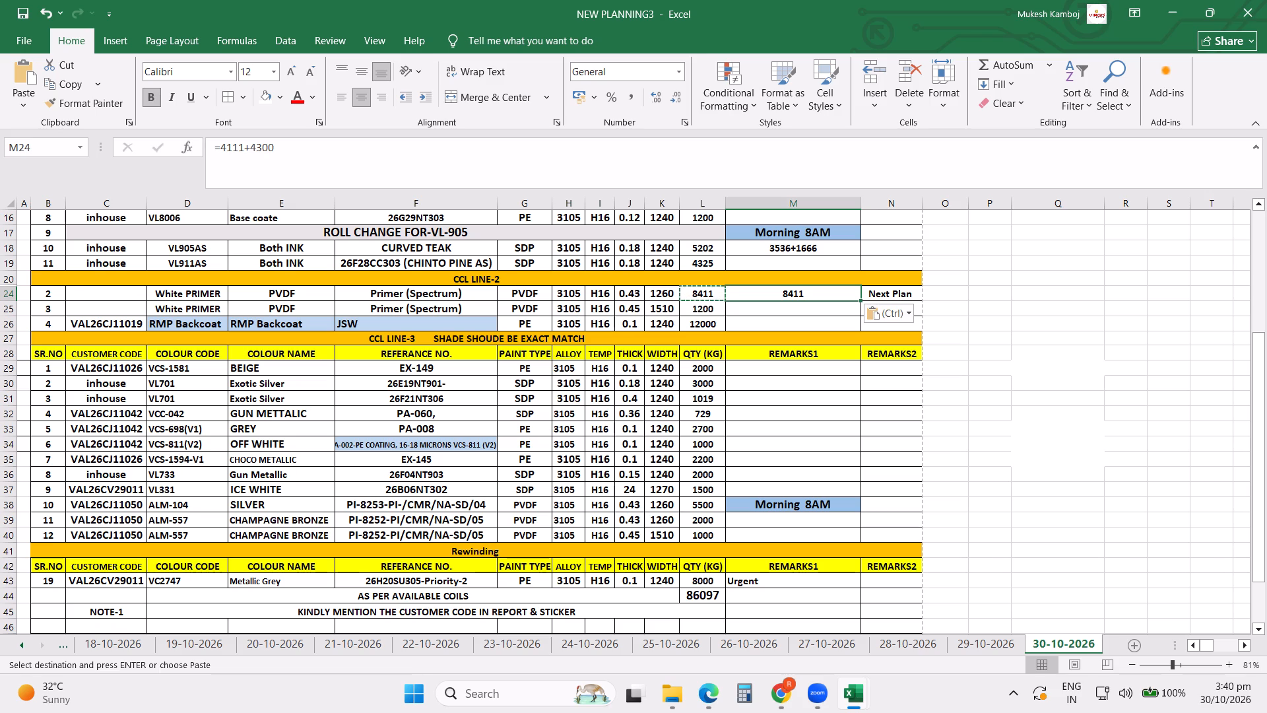
# Copy the CCL LINE-2 heading with the two updated White PRIMER rows and switch to the Chrome browser.
pyautogui.moveTo(44, 280); pyautogui.dragTo(48, 305)
pyautogui.hotkey('ctrl', 'c')
pyautogui.click(48, 305)
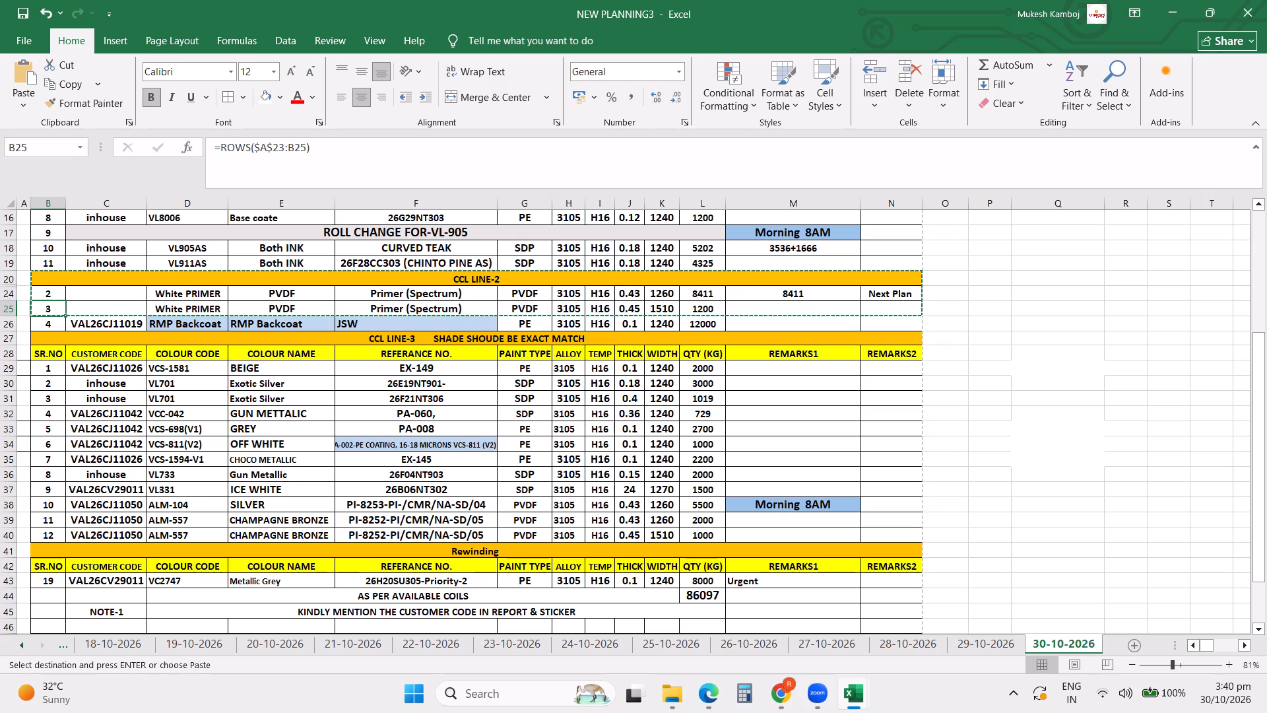
pyautogui.click(781, 700)
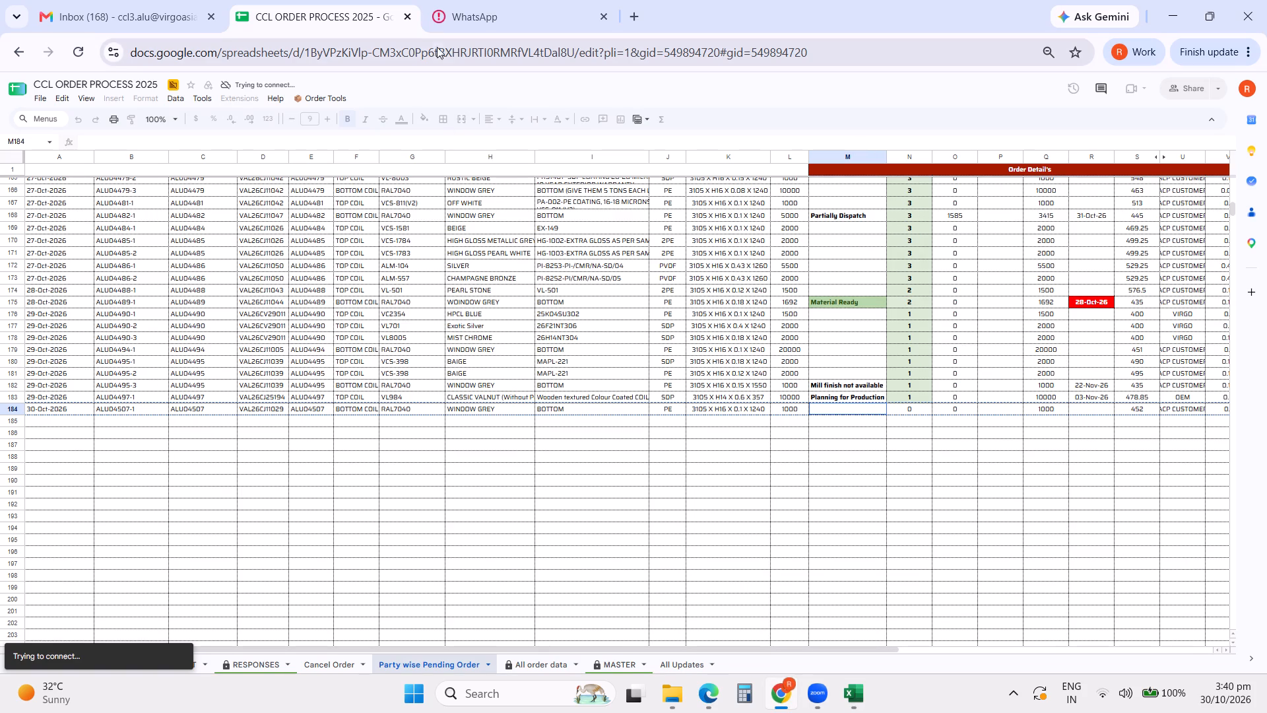